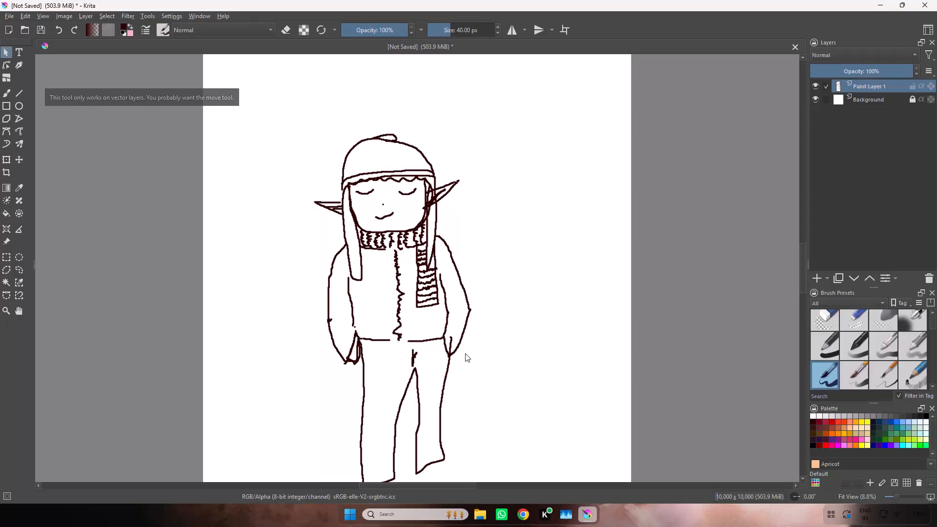
# Delete Paint Layer 1 containing the elf character drawing, leaving only the Background layer.
pyautogui.moveTo(313, 144); pyautogui.dragTo(430, 299)
pyautogui.click(415, 258)
pyautogui.click(929, 279)
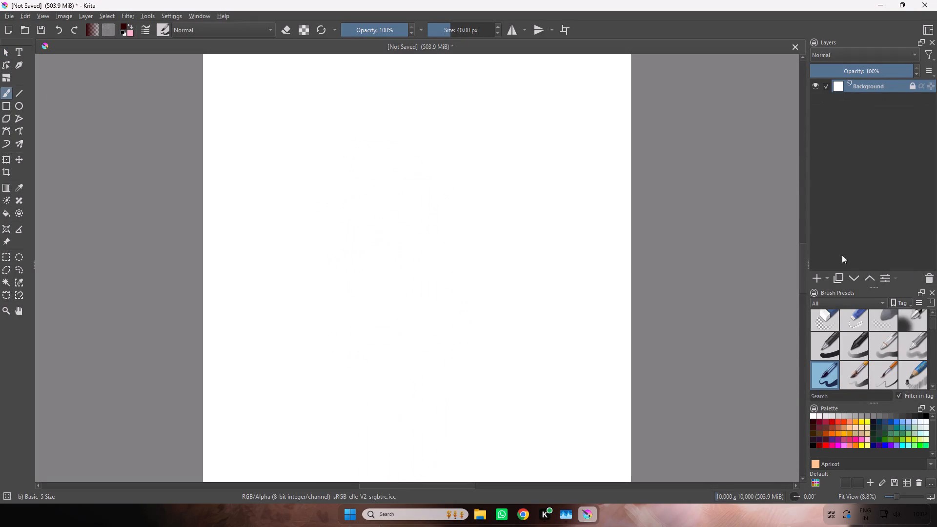
# Switch to Google Chrome, replace the Xbox logo image results with a Google search for "yt", and open YouTube.
pyautogui.click(526, 508)
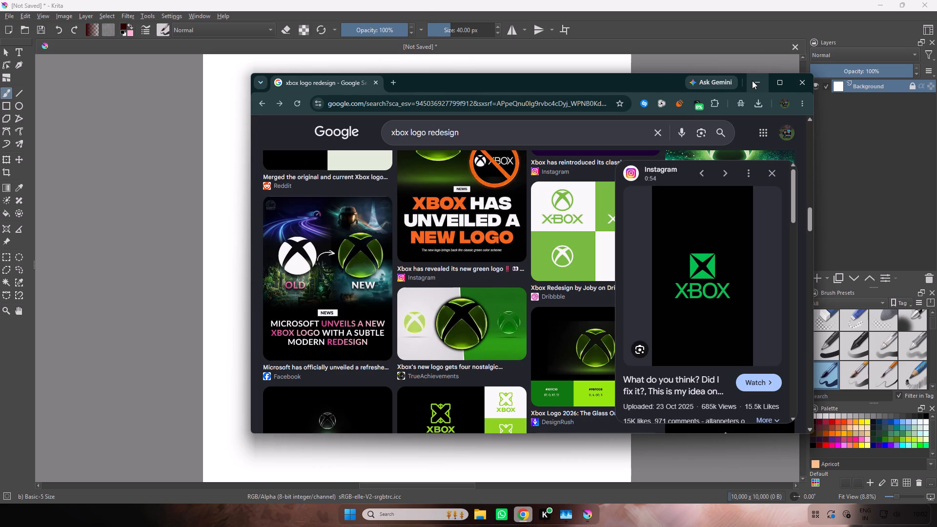
pyautogui.rightClick(752, 81)
pyautogui.doubleClick(393, 83)
pyautogui.doubleClick(377, 83)
pyautogui.click(416, 254)
pyautogui.click(396, 279)
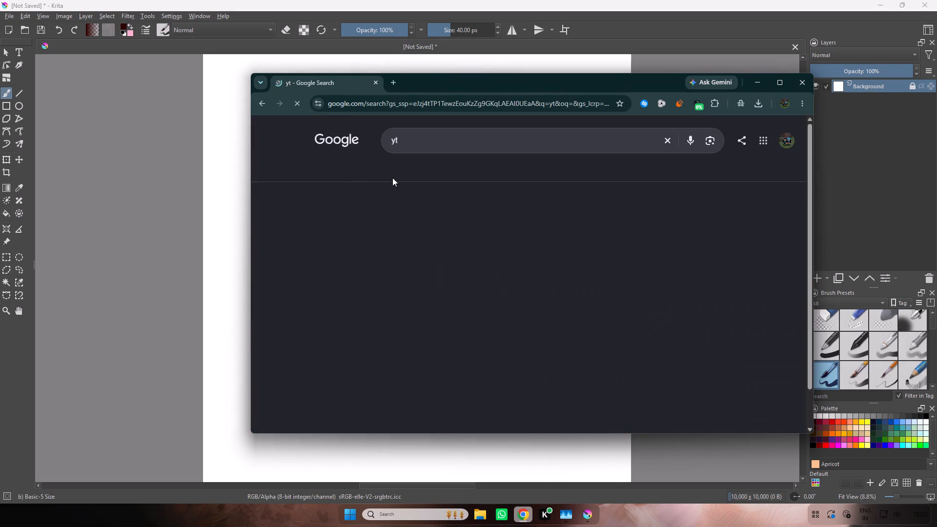
pyautogui.click(343, 226)
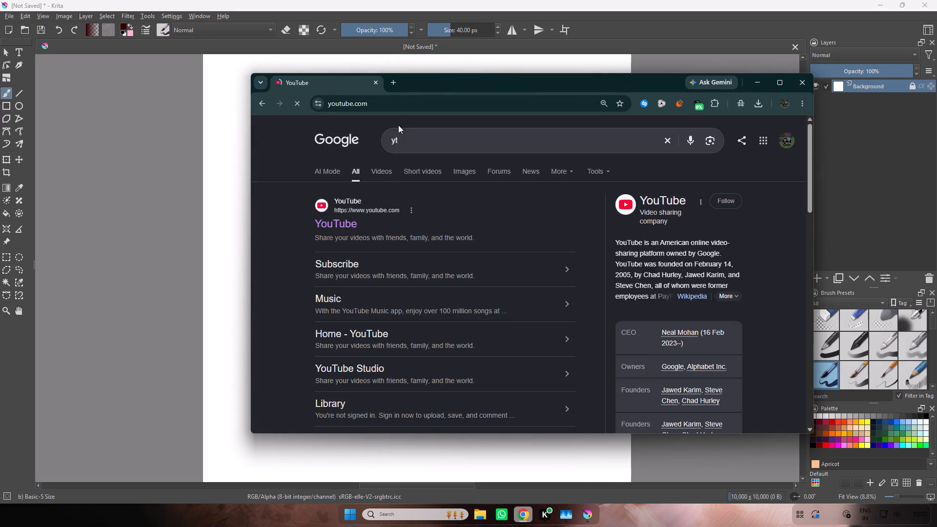
# Search YouTube for "how to make the xbox lobo".
pyautogui.click(438, 124)
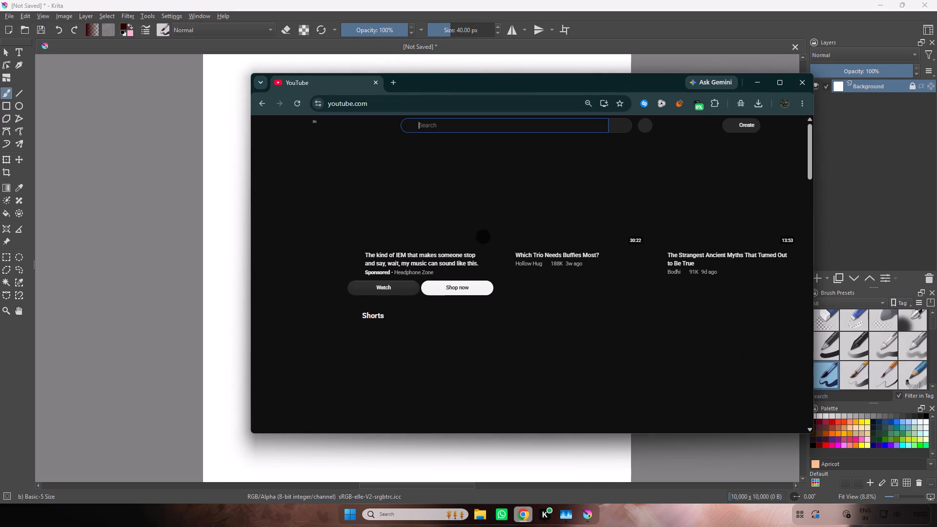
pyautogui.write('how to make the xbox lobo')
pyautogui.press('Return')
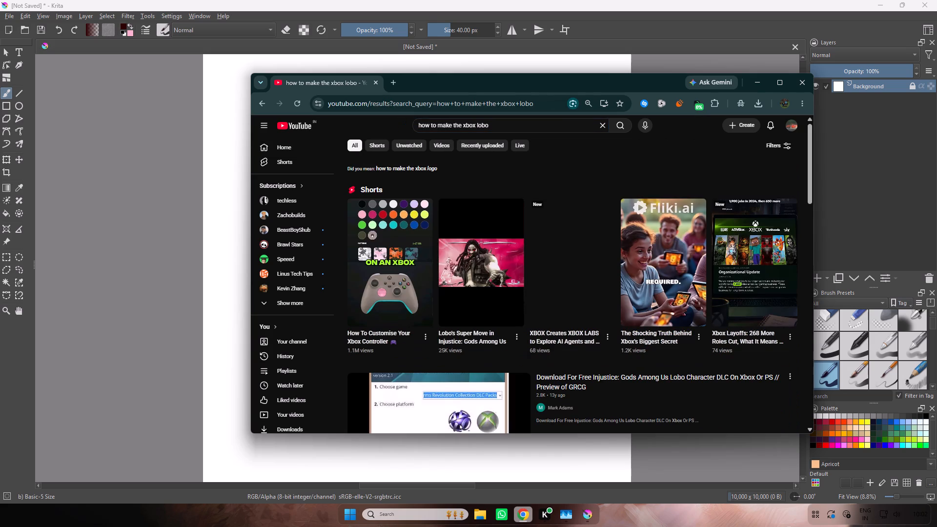
# Look through the YouTube results for Xbox logo tutorials and close the browser window.
pyautogui.moveTo(809, 154); pyautogui.dragTo(807, 205)
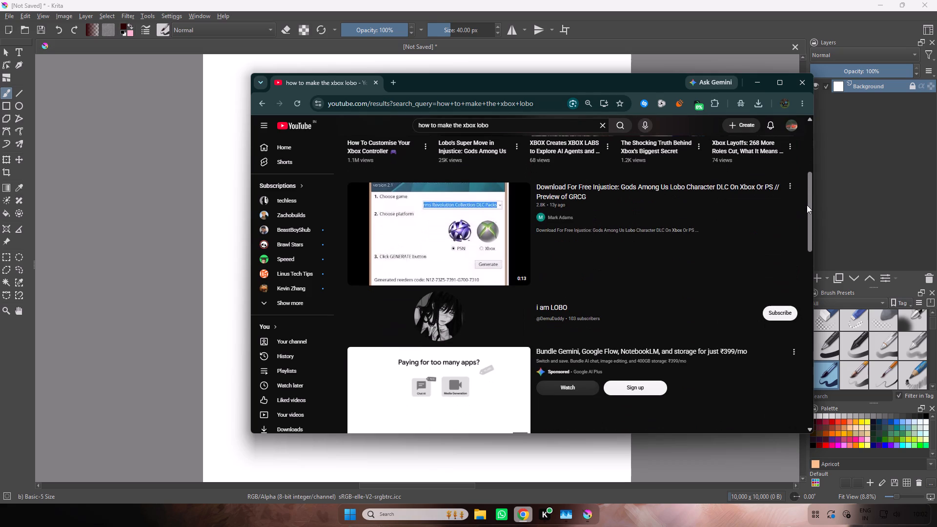
pyautogui.moveTo(807, 205); pyautogui.dragTo(808, 218)
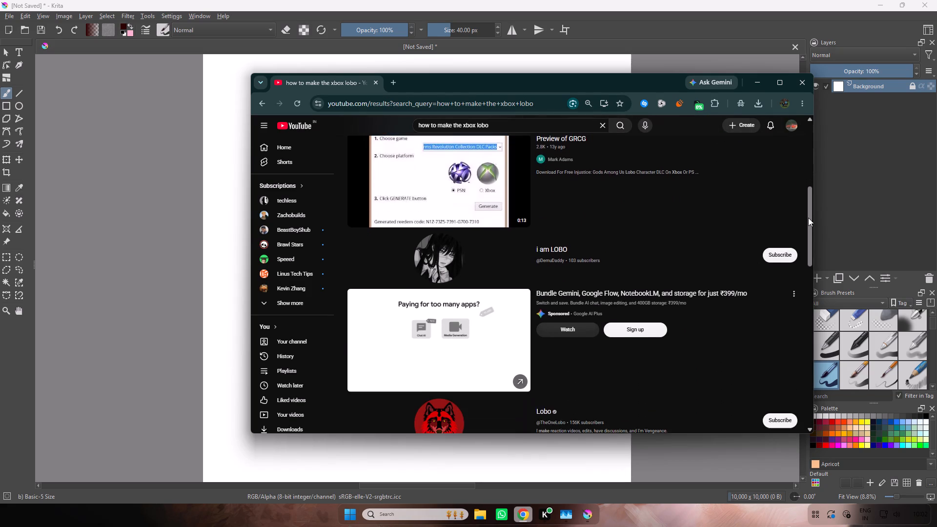
pyautogui.moveTo(808, 218); pyautogui.dragTo(798, 321)
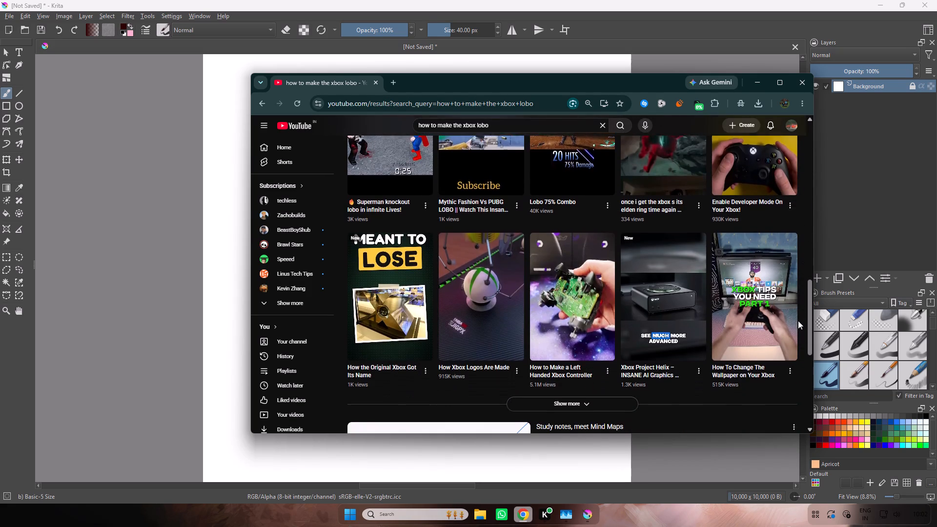
pyautogui.moveTo(798, 321); pyautogui.dragTo(797, 322)
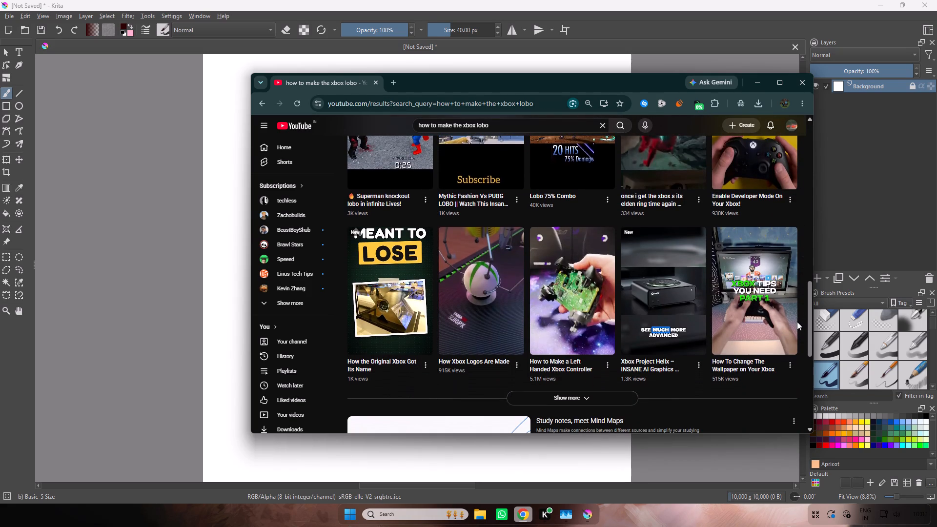
pyautogui.moveTo(797, 322); pyautogui.dragTo(794, 376)
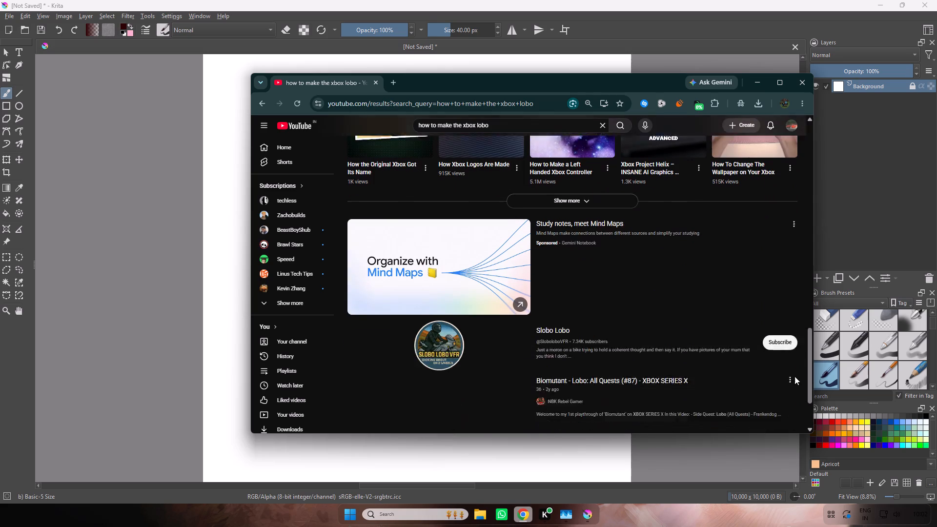
pyautogui.moveTo(794, 376); pyautogui.dragTo(796, 412)
pyautogui.moveTo(809, 255); pyautogui.dragTo(818, 340)
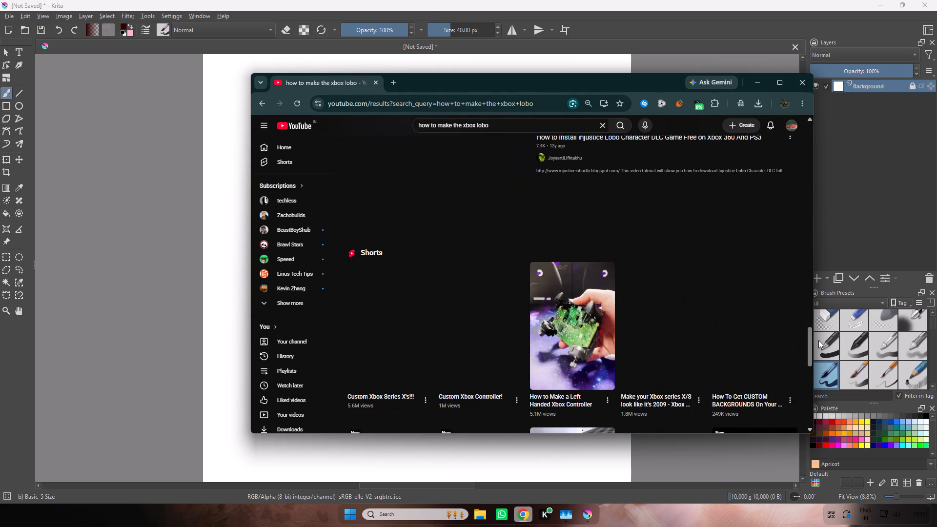
pyautogui.moveTo(818, 340); pyautogui.dragTo(819, 340)
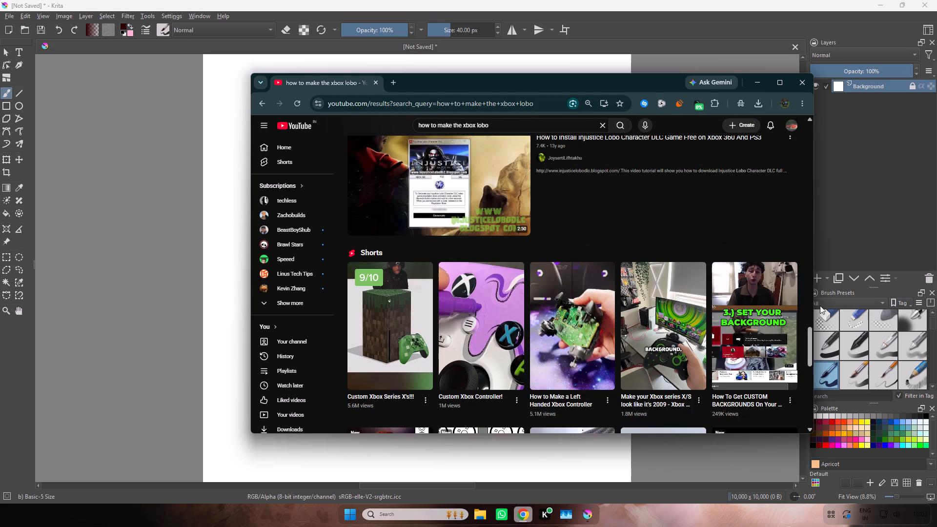
pyautogui.rightClick(803, 81)
pyautogui.rightClick(803, 81)
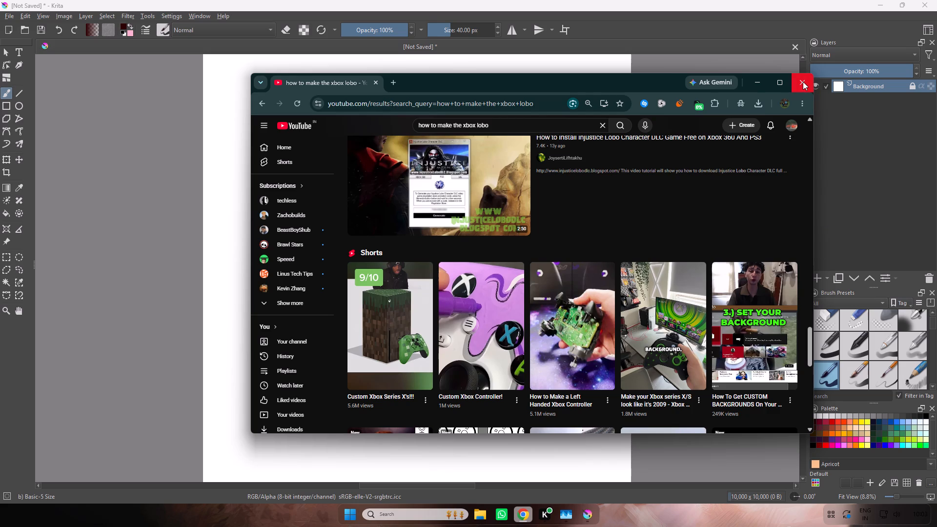
pyautogui.click(803, 81)
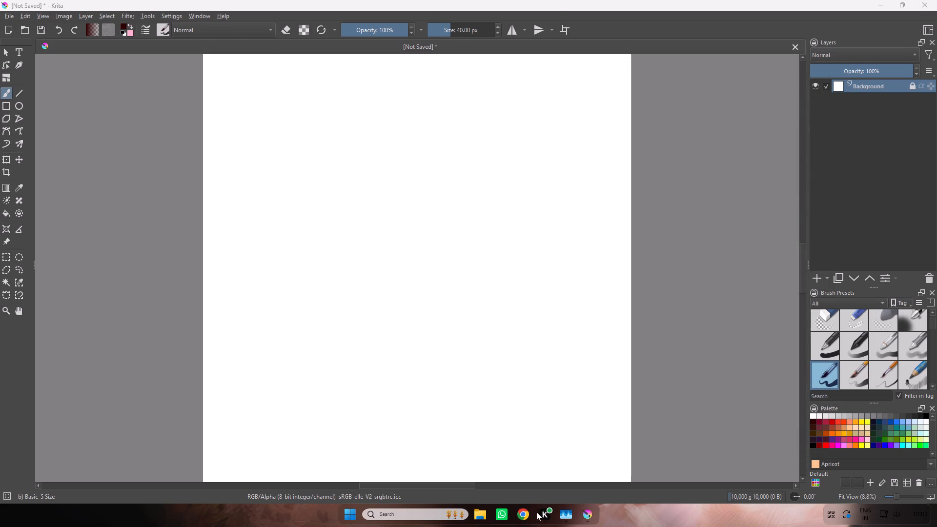
# Open Pinterest in Chrome under the third user profile, browse the home feed for visual references, and close the browser.
pyautogui.click(521, 517)
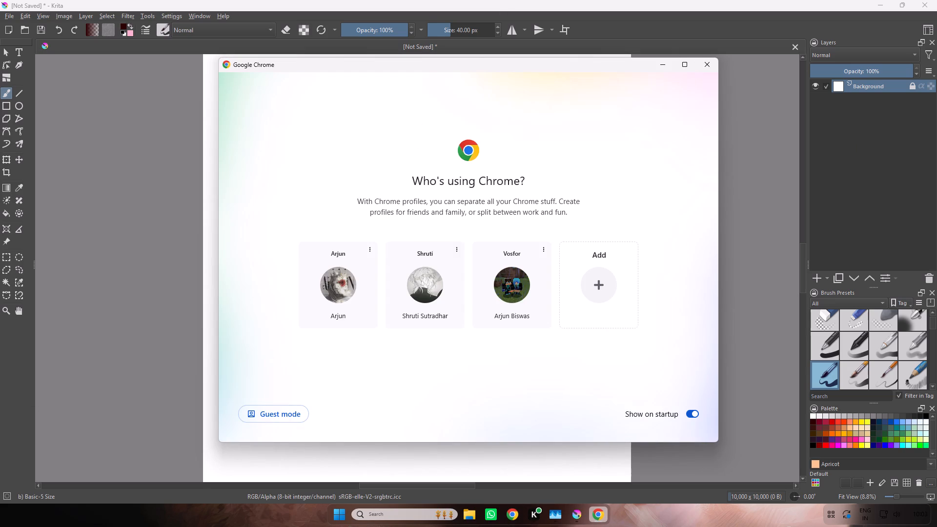
pyautogui.click(491, 293)
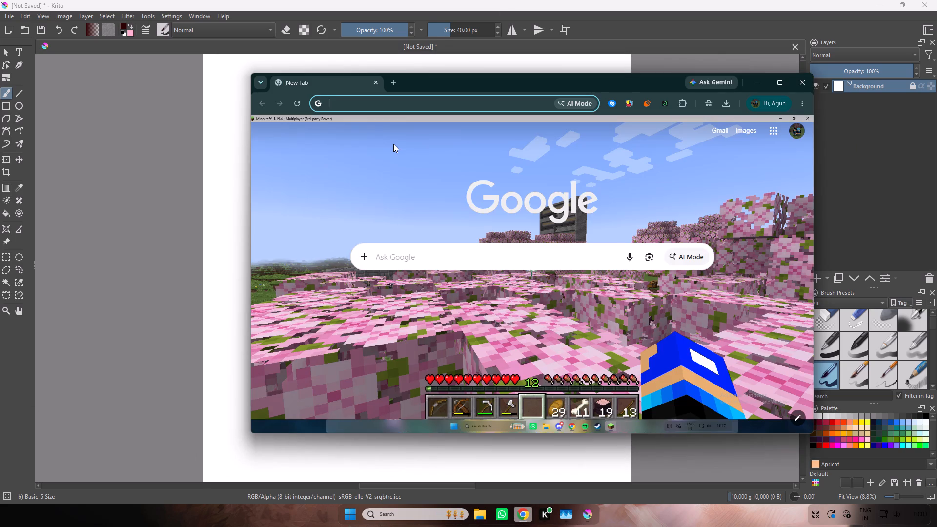
pyautogui.write('pintrer')
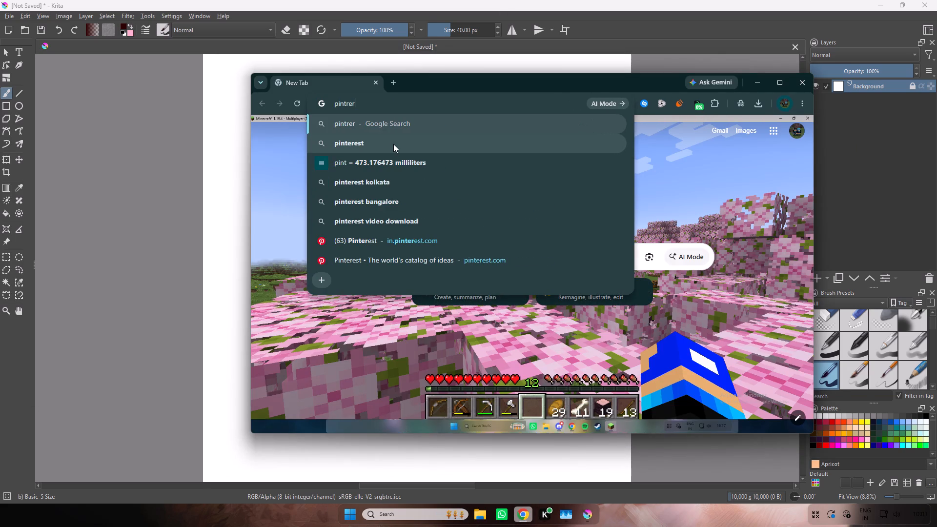
pyautogui.press('BackSpace')
pyautogui.write('st')
pyautogui.press('Return')
pyautogui.click(332, 267)
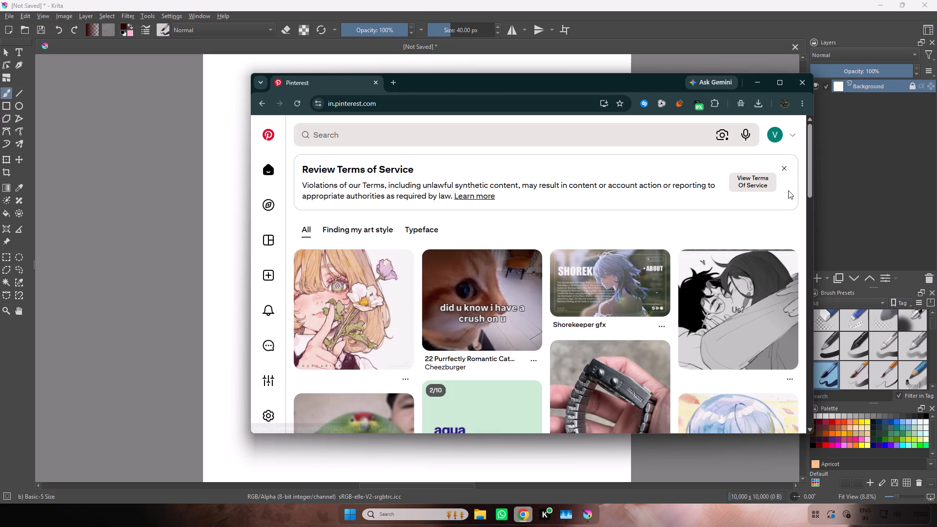
pyautogui.moveTo(809, 159); pyautogui.dragTo(811, 211)
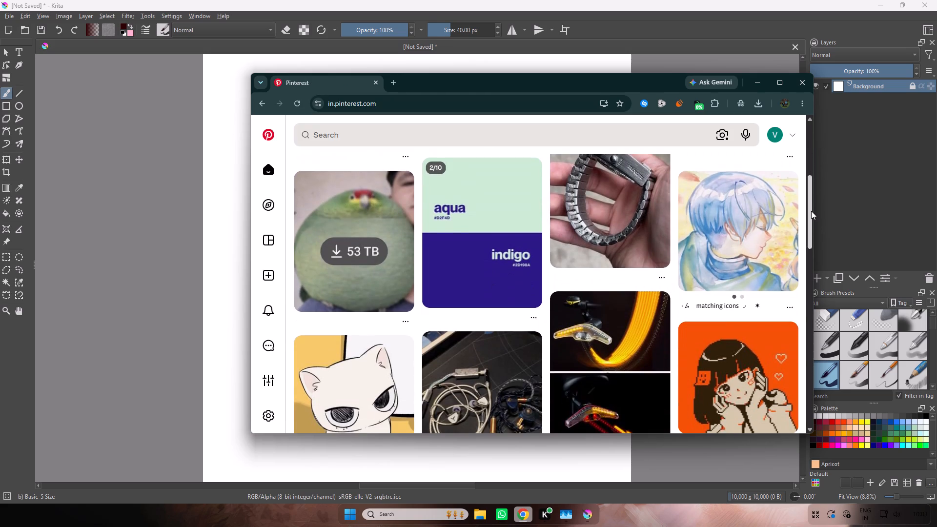
pyautogui.moveTo(811, 211); pyautogui.dragTo(811, 224)
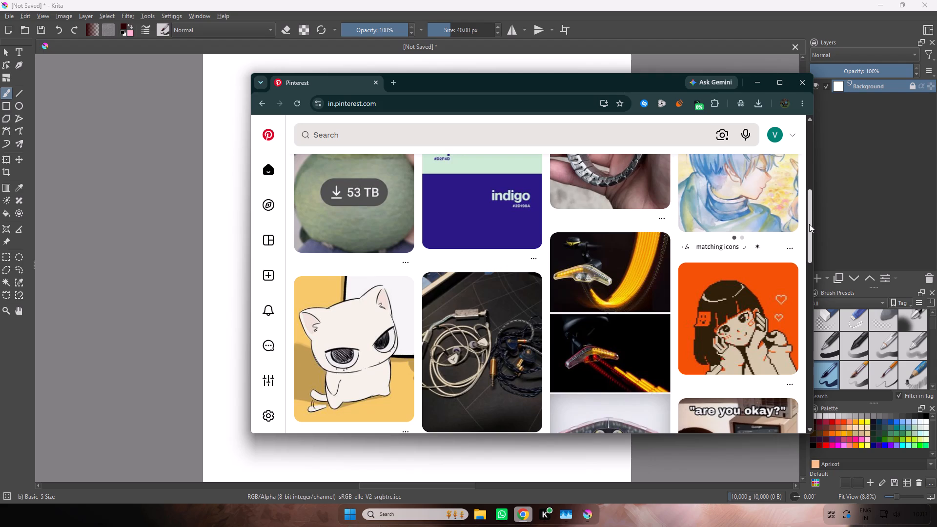
pyautogui.moveTo(809, 224); pyautogui.dragTo(807, 263)
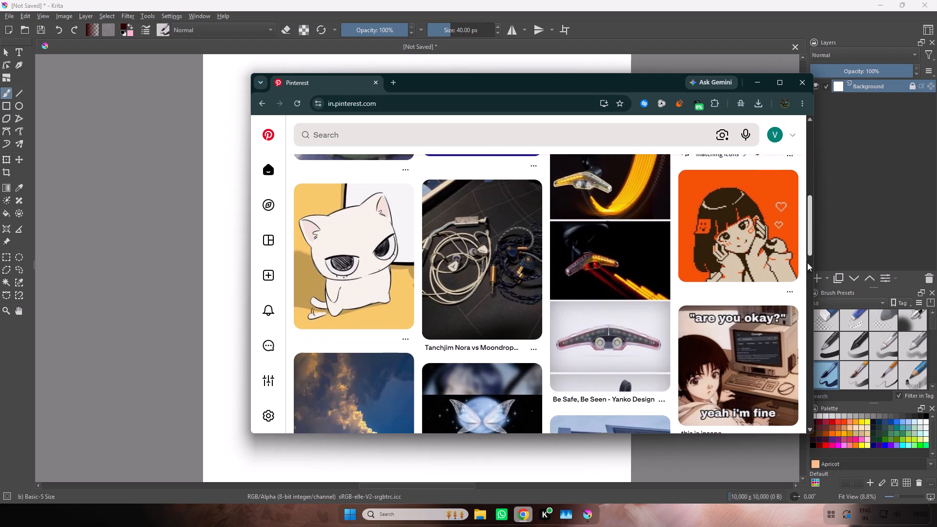
pyautogui.moveTo(807, 263); pyautogui.dragTo(797, 296)
pyautogui.click(795, 86)
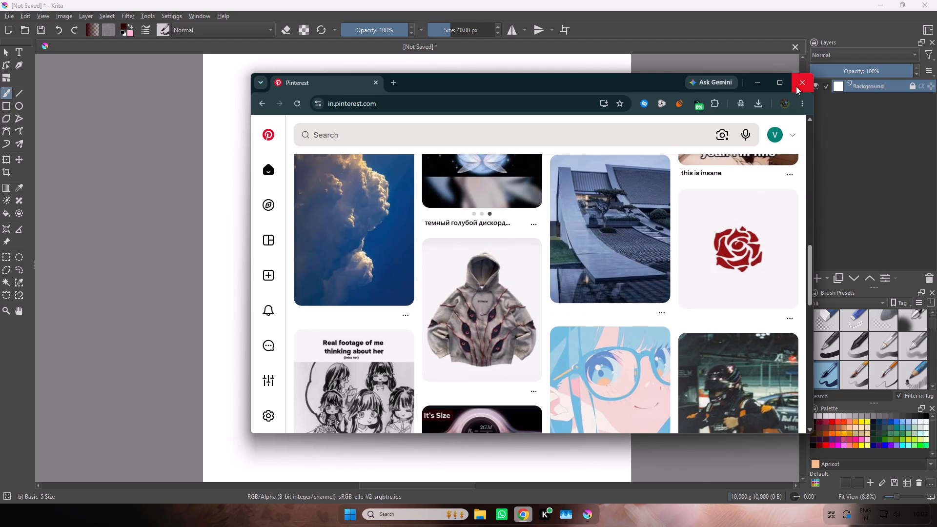
# Launch Adobe Illustrator and close Krita without saving the untitled document.
pyautogui.click(346, 510)
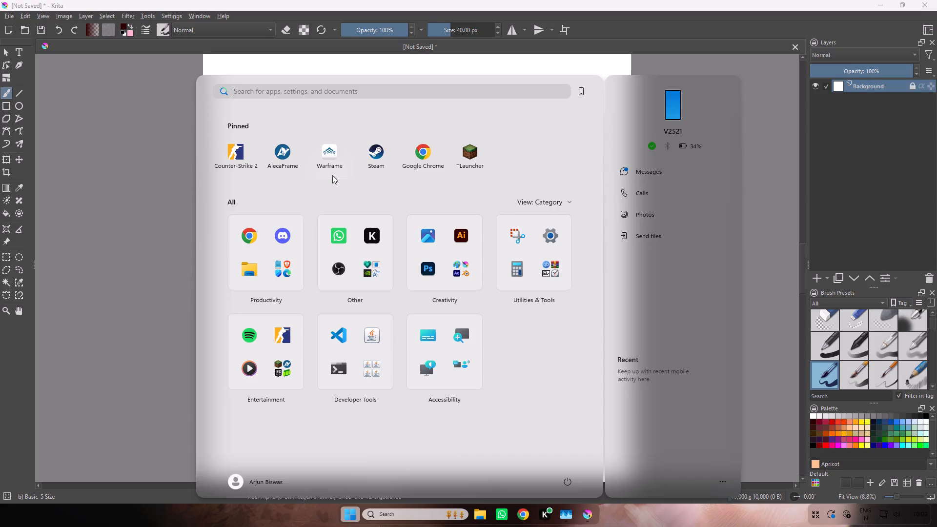
pyautogui.click(461, 241)
pyautogui.click(936, 0)
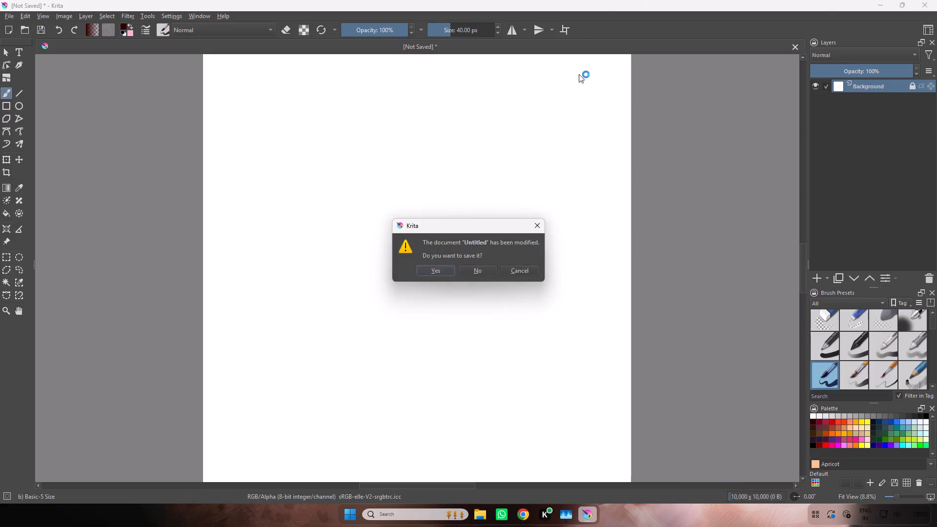
pyautogui.click(467, 271)
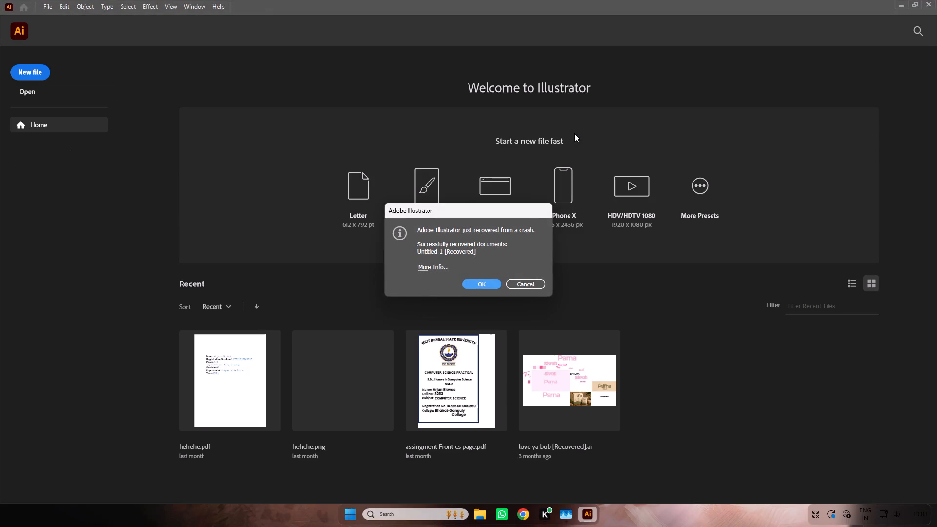
# Decline the crash-recovered document and create a new 1920 x 1920 pt RGB document with one artboard in Illustrator.
pyautogui.click(530, 287)
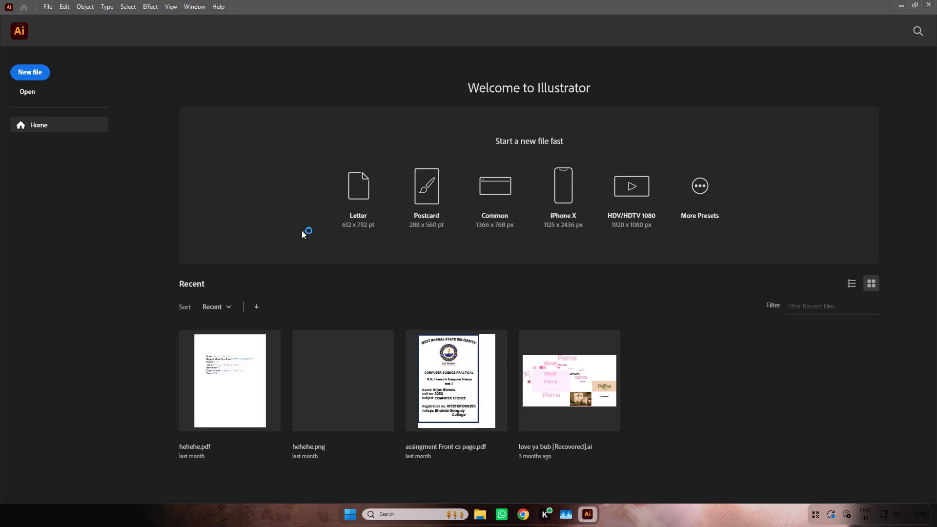
pyautogui.click(26, 70)
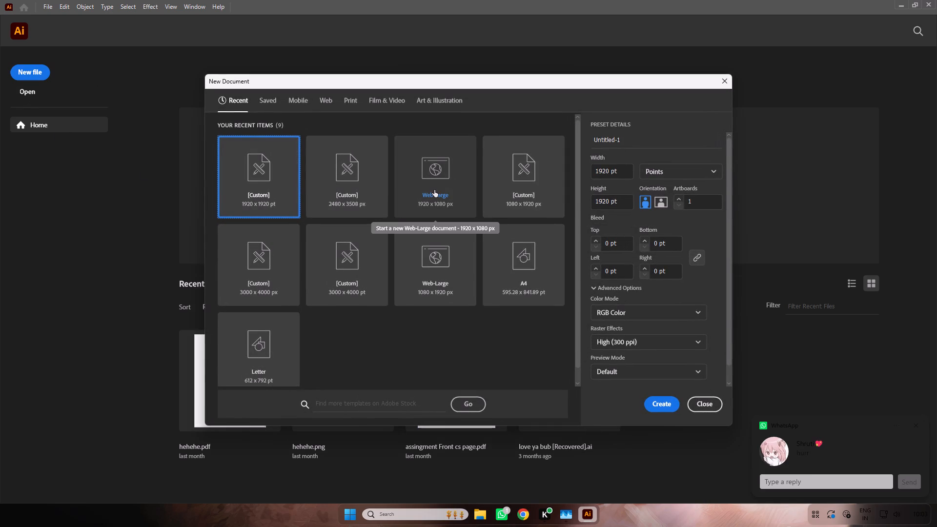
pyautogui.doubleClick(653, 407)
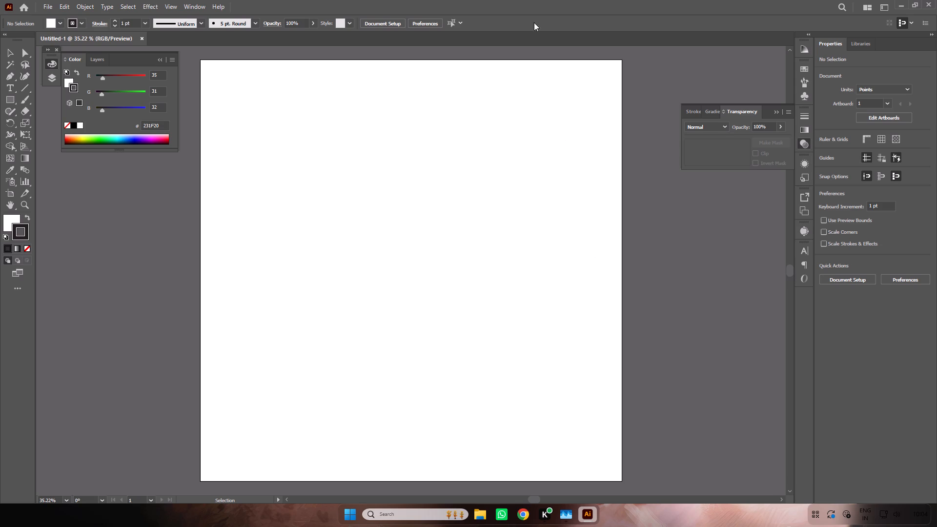
# Draw a square of about 656 pt per side in the upper middle of the artboard.
pyautogui.click(9, 94)
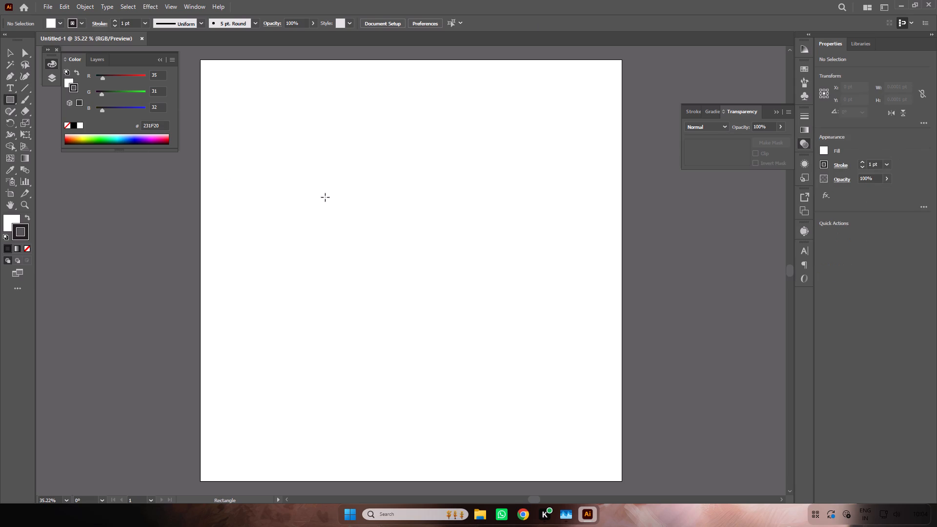
pyautogui.moveTo(320, 181); pyautogui.dragTo(464, 315)
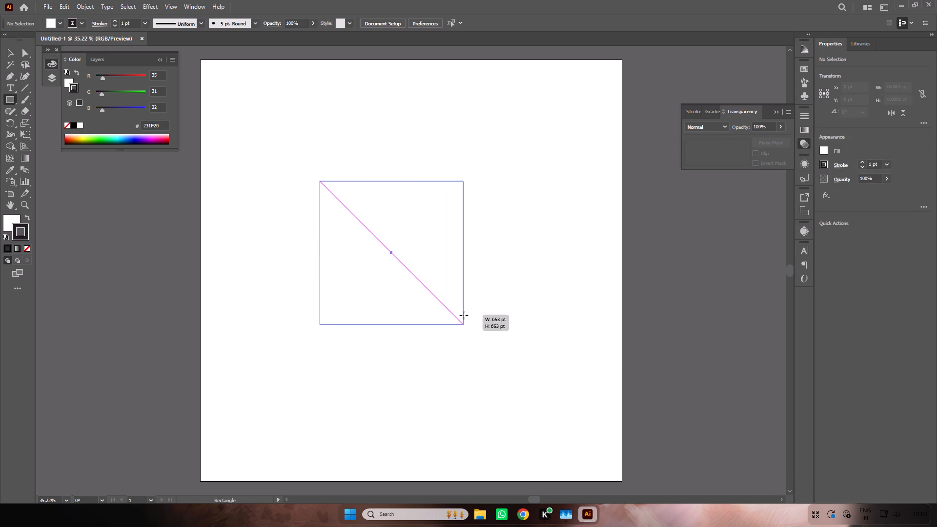
pyautogui.moveTo(464, 315); pyautogui.dragTo(337, 250)
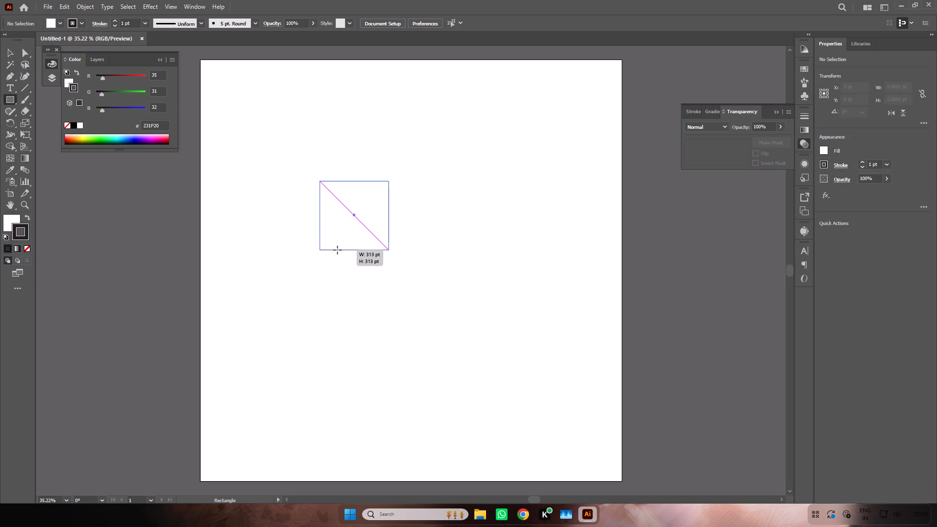
pyautogui.moveTo(337, 250); pyautogui.dragTo(408, 324)
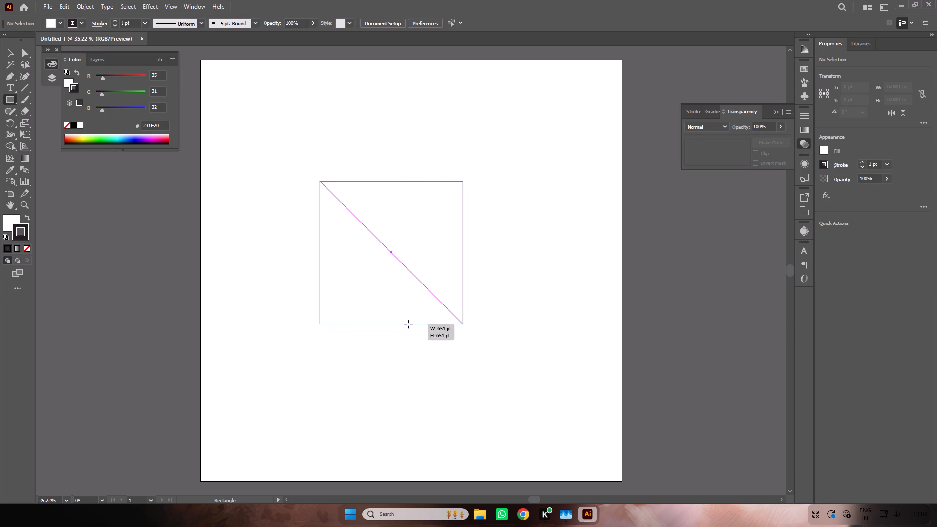
pyautogui.moveTo(408, 324); pyautogui.dragTo(413, 325)
pyautogui.keyDown('shift'); pyautogui.click(413, 325); pyautogui.keyUp('shift')
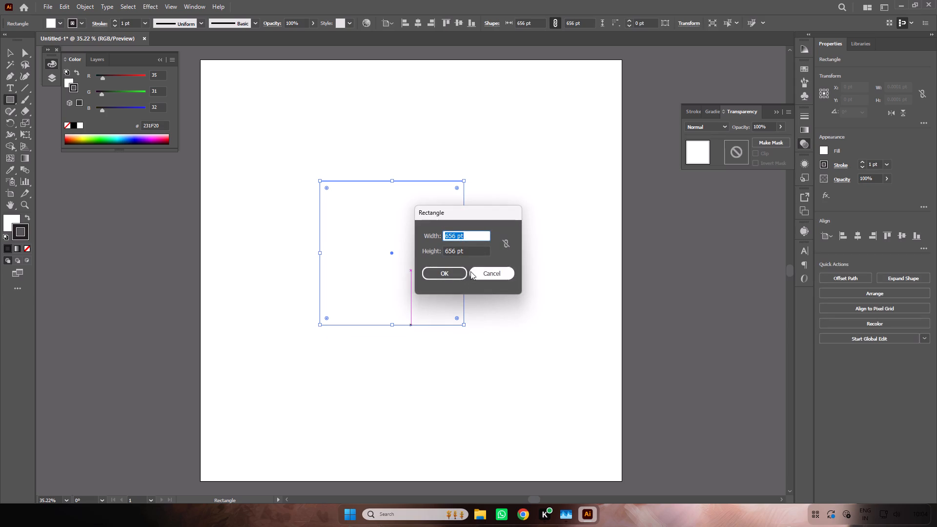
pyautogui.click(470, 271)
# Move the square diagonally up and right so its centre sits at about X 1040.5 pt, Y 712.5 pt.
pyautogui.press('v')
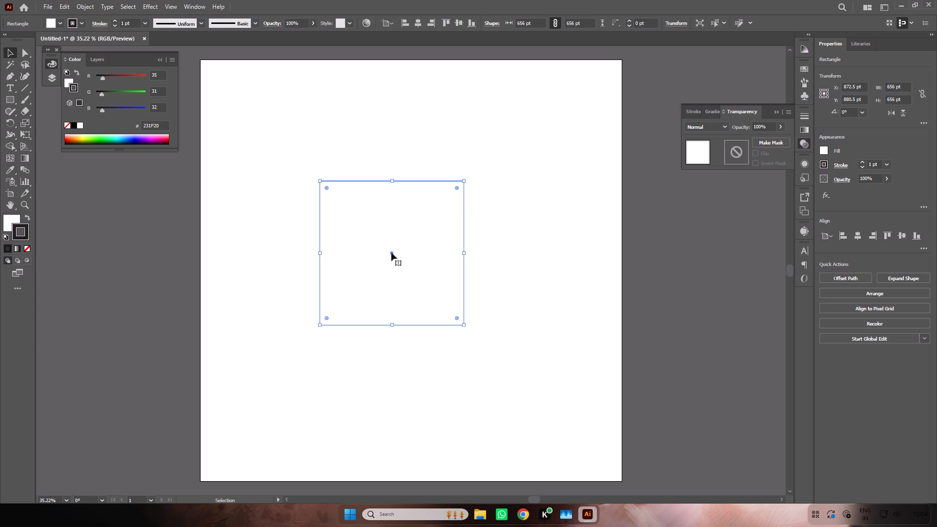
pyautogui.moveTo(391, 253); pyautogui.dragTo(397, 236)
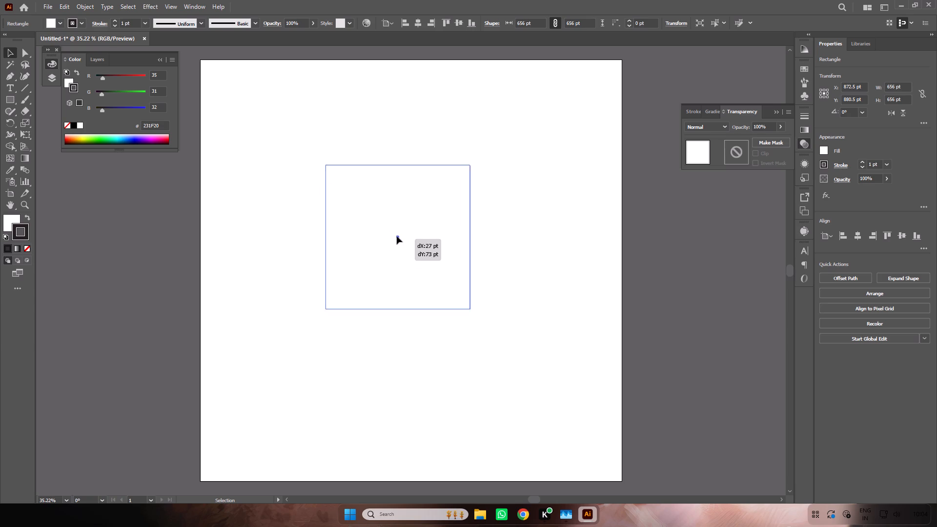
pyautogui.moveTo(397, 236); pyautogui.dragTo(438, 147)
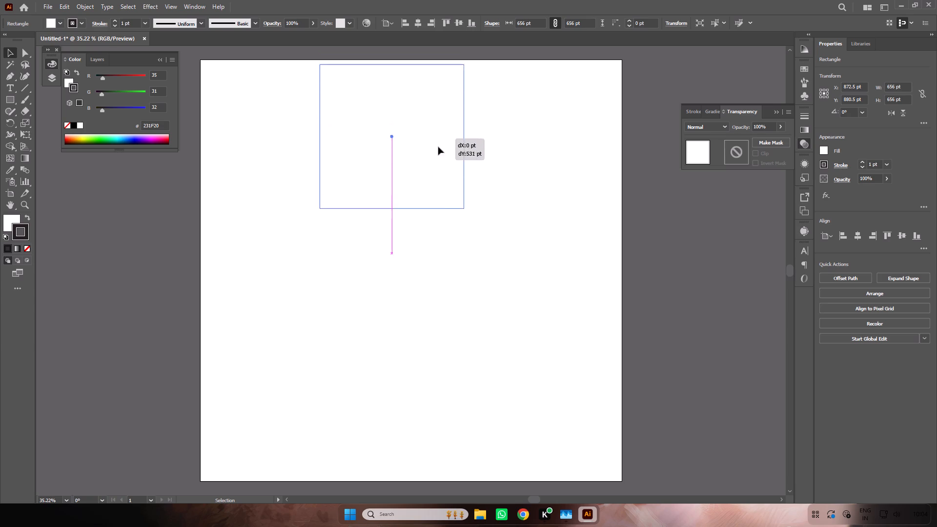
pyautogui.moveTo(438, 147); pyautogui.dragTo(437, 225)
# Remove the square's white fill, keeping only its 1 pt outline, and deselect it.
pyautogui.click(18, 221)
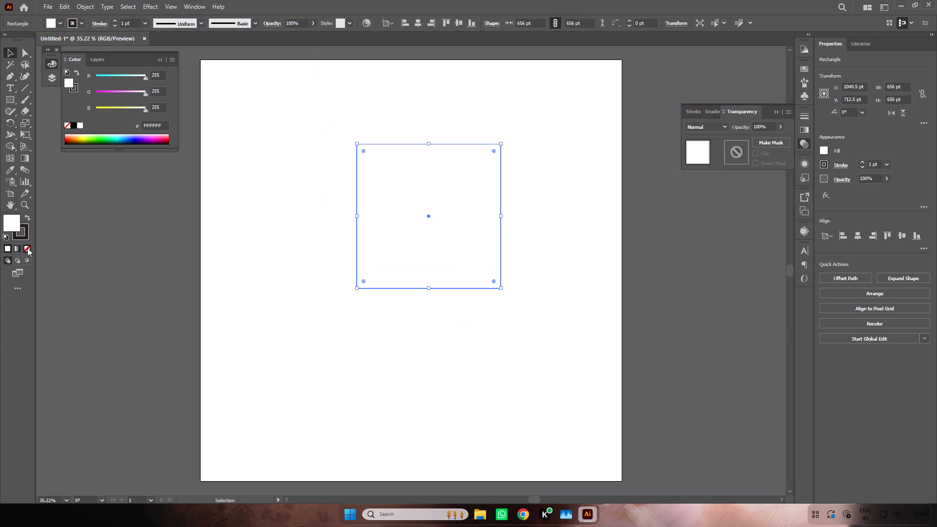
pyautogui.doubleClick(27, 248)
pyautogui.click(232, 200)
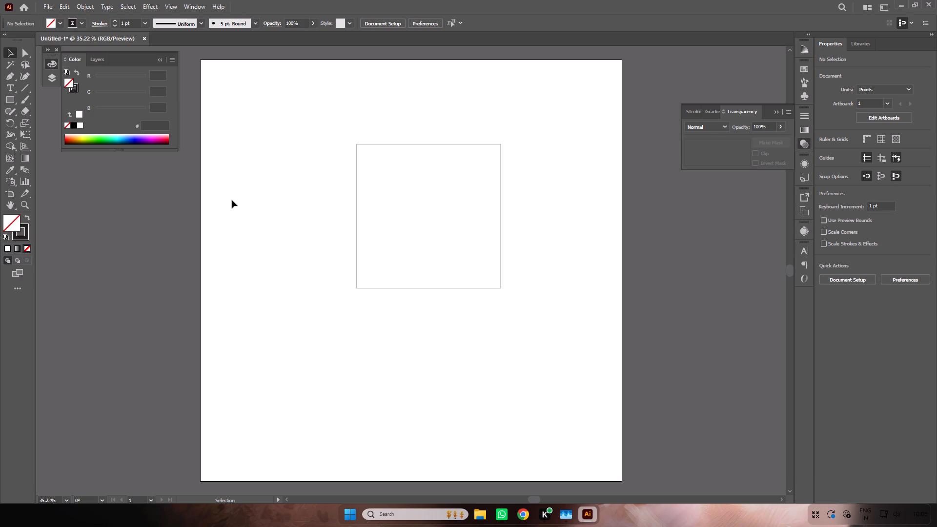
# Shift the unfilled square horizontally toward the artboard's left side, keeping its height on the artboard, and deselect it.
pyautogui.moveTo(298, 189); pyautogui.dragTo(377, 203)
pyautogui.moveTo(357, 203); pyautogui.dragTo(332, 202)
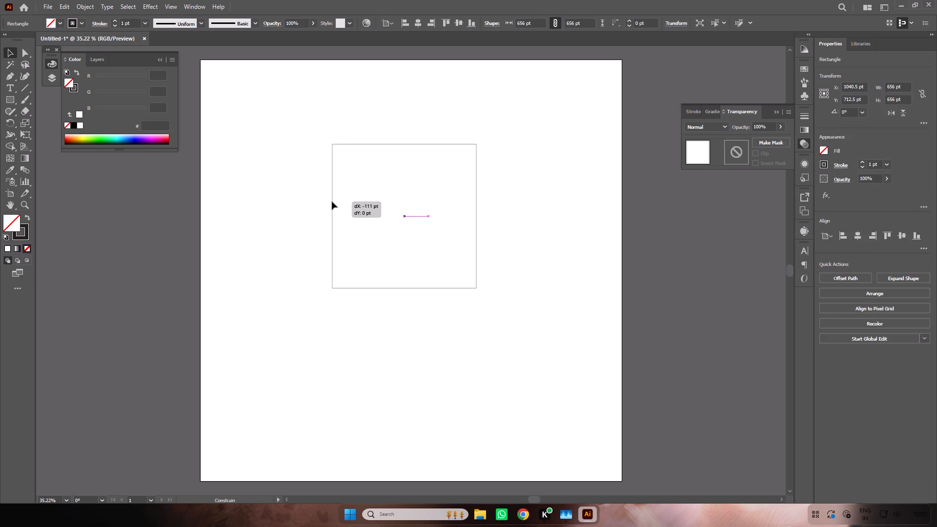
pyautogui.moveTo(332, 202); pyautogui.dragTo(335, 202)
pyautogui.keyDown('shift'); pyautogui.rightClick(332, 202); pyautogui.keyUp('shift')
pyautogui.click(282, 204)
# Create an area text box about 711 pt wide and 362 pt high near the artboard's upper left, containing "Canvas".
pyautogui.press('space')
pyautogui.press('space')
pyautogui.moveTo(282, 204); pyautogui.dragTo(279, 222)
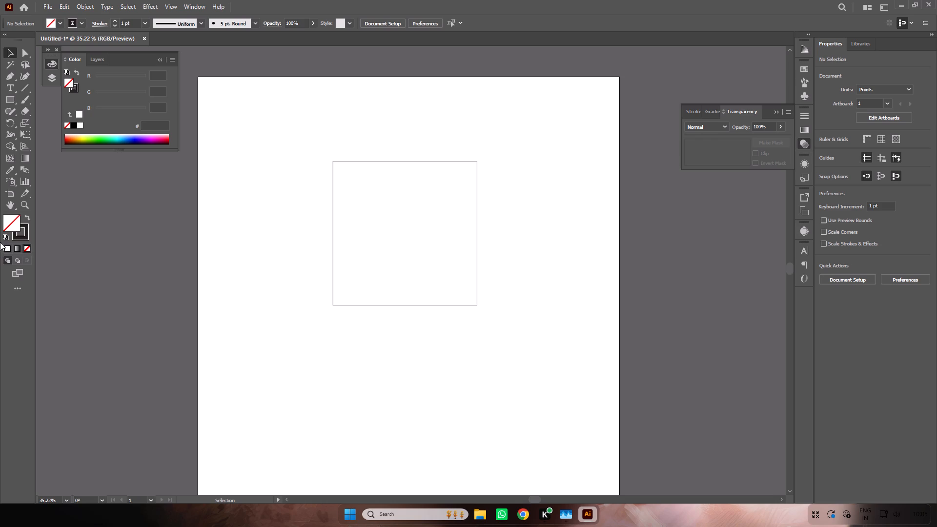
pyautogui.click(14, 87)
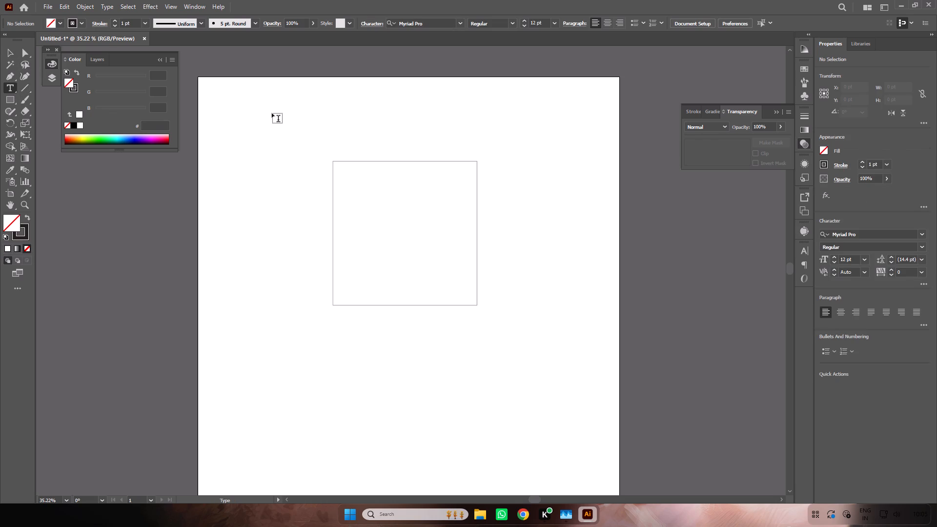
pyautogui.moveTo(272, 112); pyautogui.dragTo(429, 192)
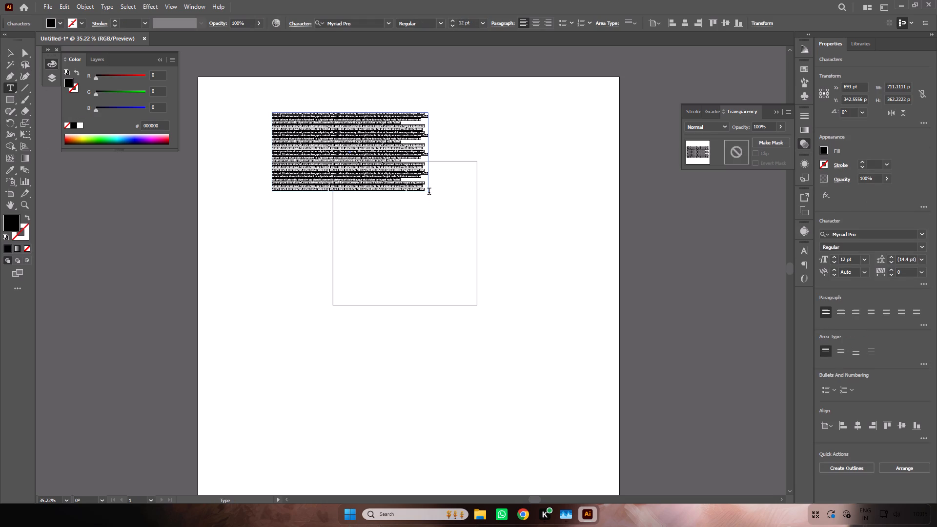
pyautogui.hotkey('shift', 'a')
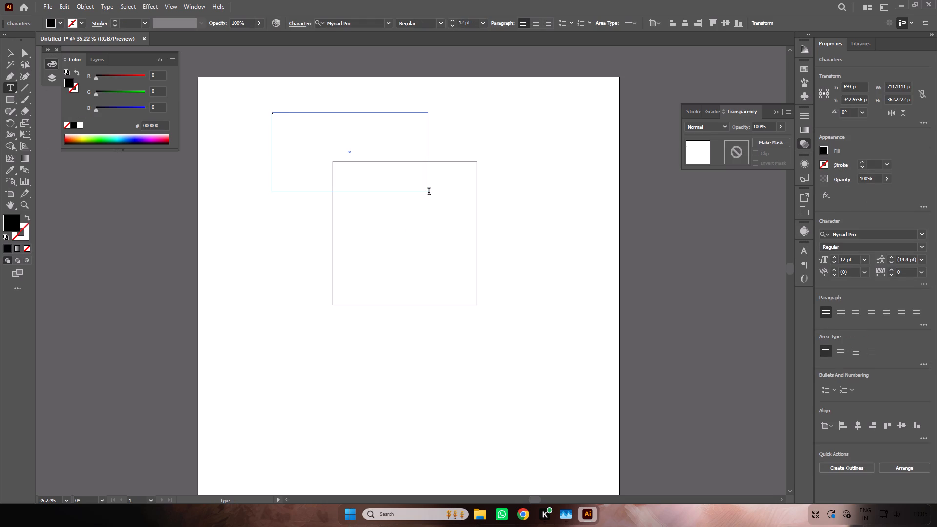
pyautogui.press('BackSpace')
pyautogui.press('BackSpace')
pyautogui.write('Can')
pyautogui.write('vas')
# Set the font size of the "Canvas" text to 122 pt and deselect it.
pyautogui.moveTo(324, 129); pyautogui.dragTo(262, 117)
pyautogui.click(262, 118)
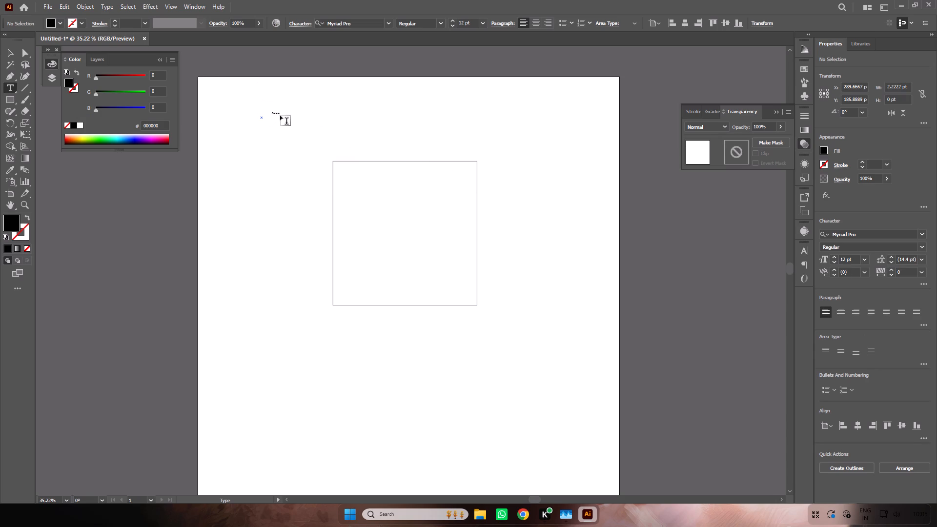
pyautogui.moveTo(281, 114); pyautogui.dragTo(269, 114)
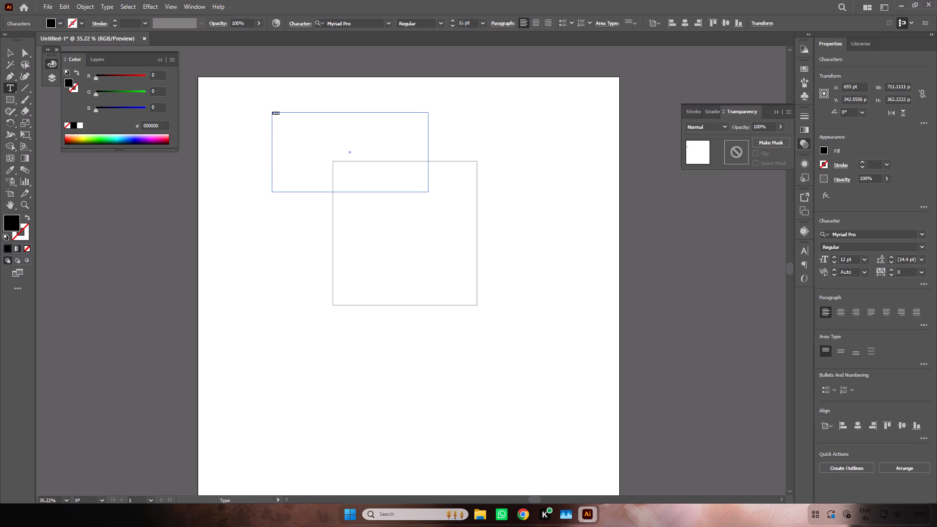
pyautogui.doubleClick(463, 25)
pyautogui.write('122')
pyautogui.press('Return')
pyautogui.click(2, 53)
pyautogui.click(5, 52)
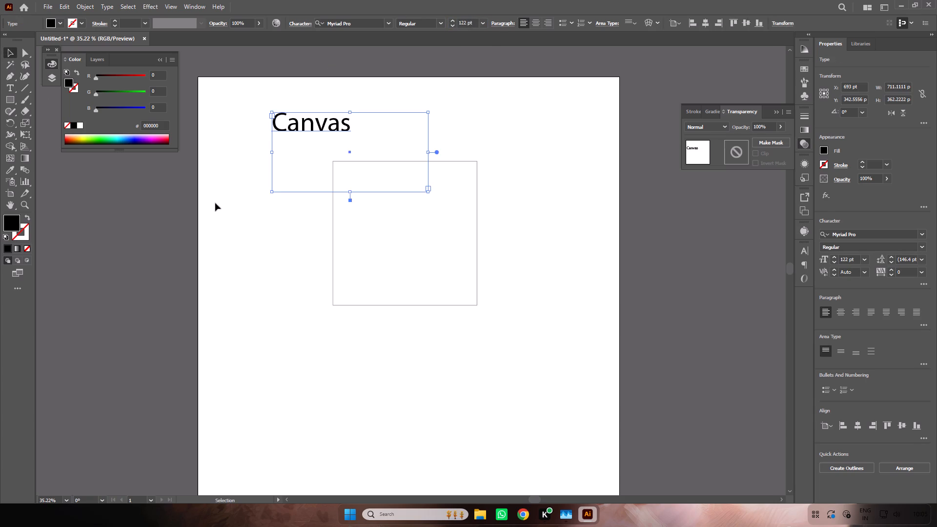
pyautogui.click(252, 226)
# Delete the unfilled square below the "Canvas" text.
pyautogui.moveTo(294, 223); pyautogui.dragTo(355, 241)
pyautogui.click(355, 241)
pyautogui.moveTo(355, 240); pyautogui.dragTo(296, 233)
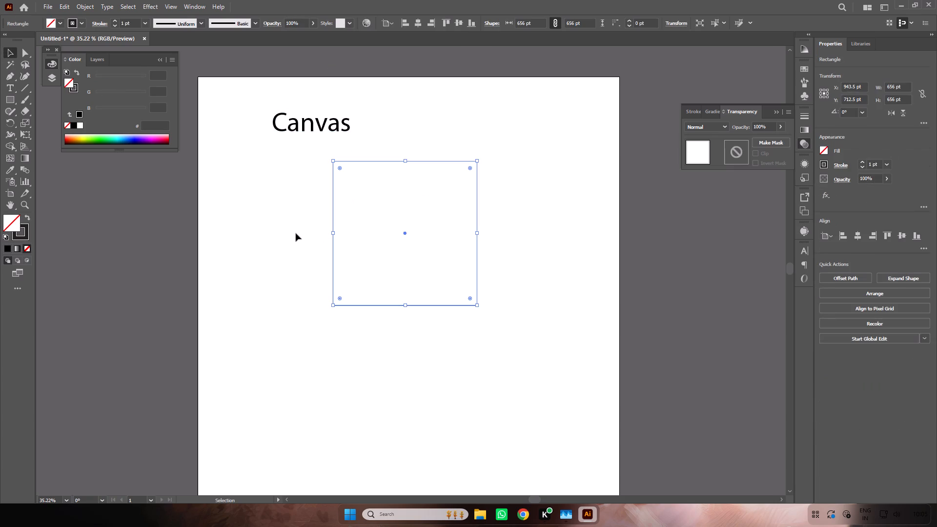
pyautogui.press('Delete')
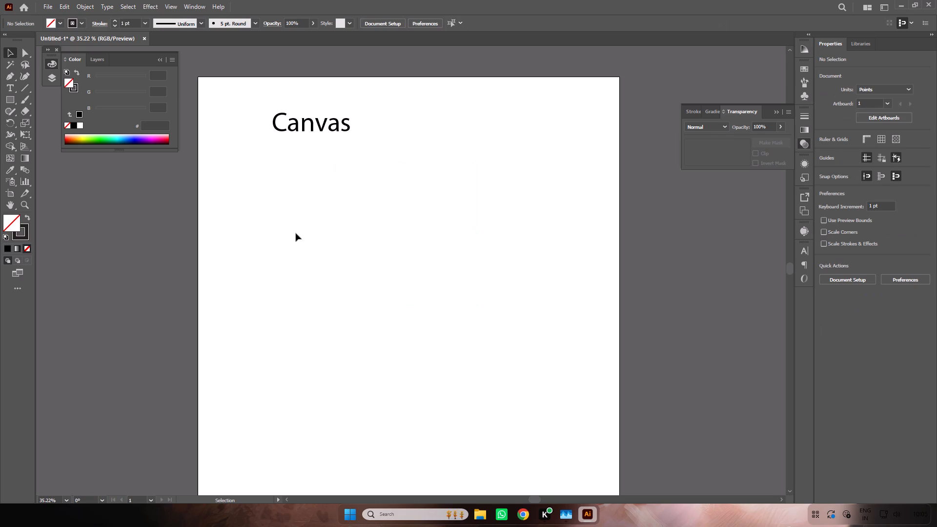
pyautogui.click(311, 220)
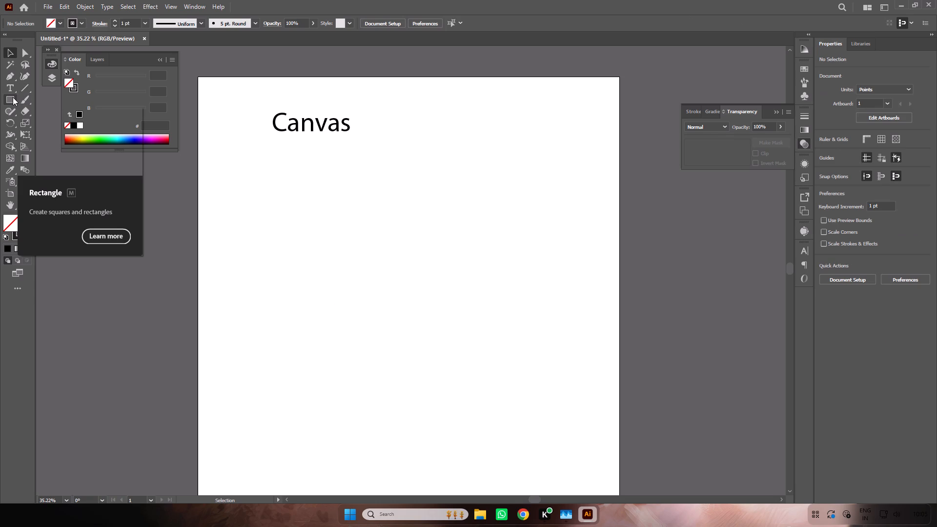
# Draw an unfilled upright rectangle of about 461 by 624 pt near the middle of the artboard.
pyautogui.click(13, 97)
pyautogui.moveTo(408, 213); pyautogui.dragTo(411, 218)
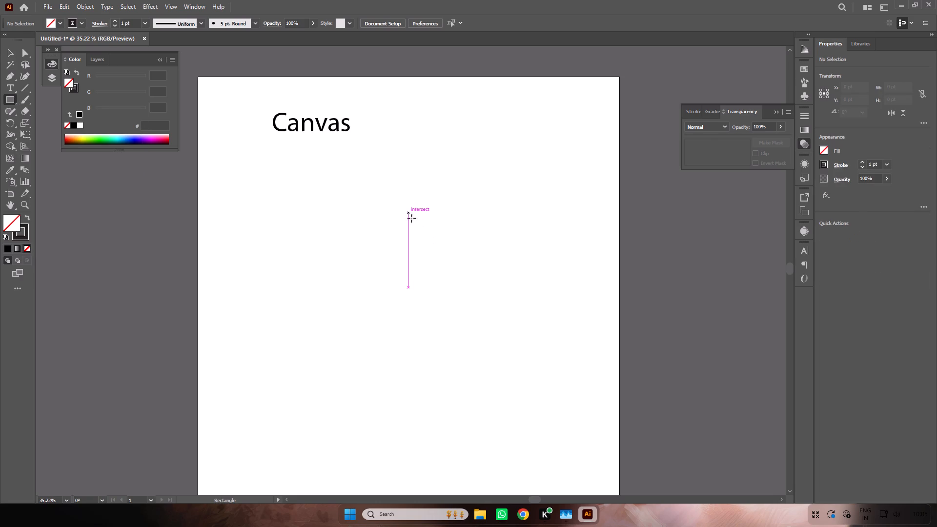
pyautogui.moveTo(411, 218); pyautogui.dragTo(510, 350)
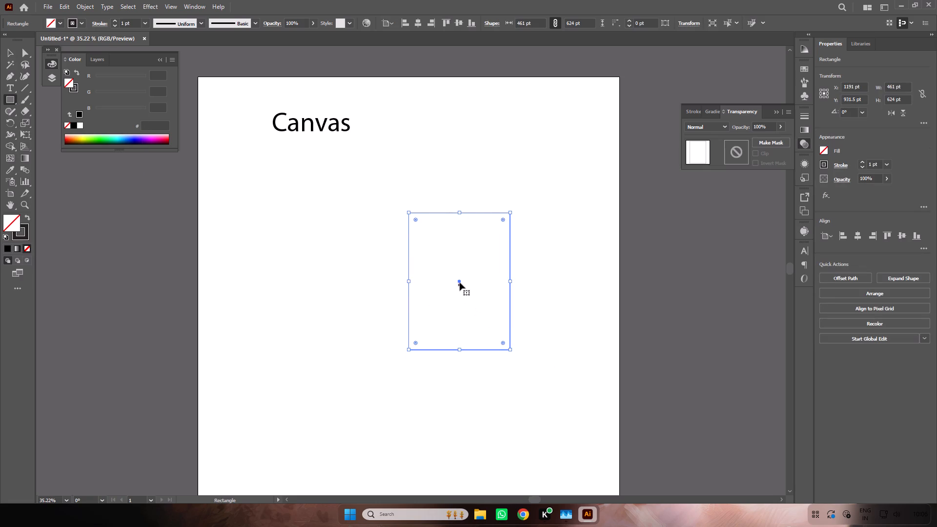
pyautogui.press('c')
pyautogui.press('c')
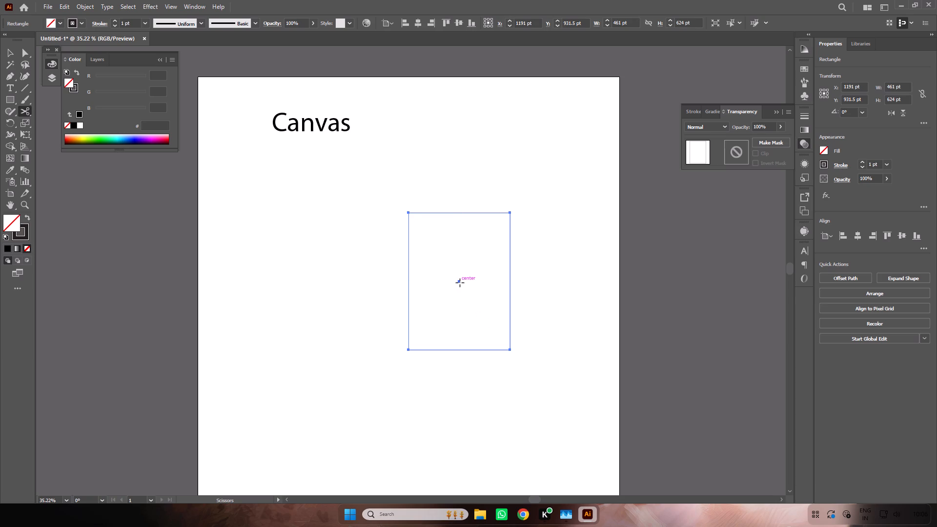
# Move the rectangle slightly down and left so its centre sits at about X 1170 pt, Y 952.5 pt.
pyautogui.doubleClick(11, 50)
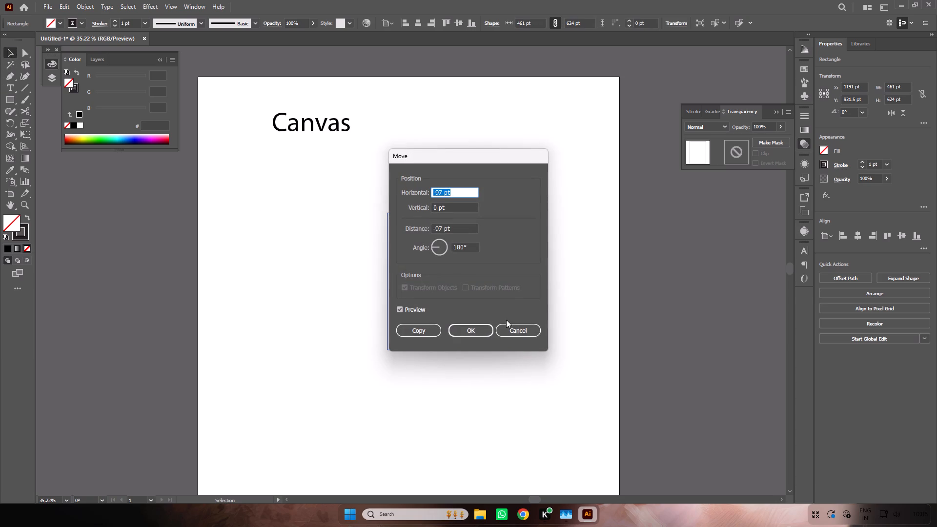
pyautogui.click(517, 328)
pyautogui.moveTo(459, 281); pyautogui.dragTo(457, 283)
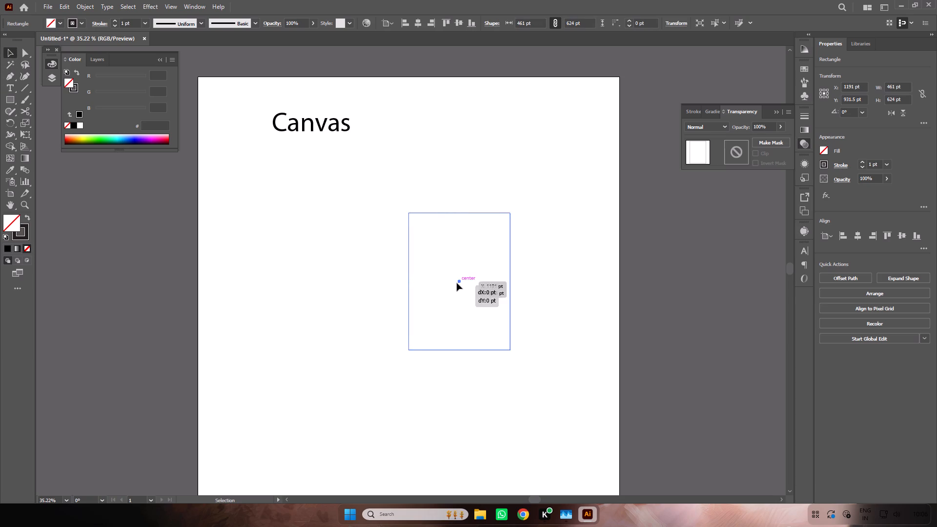
pyautogui.moveTo(457, 283); pyautogui.dragTo(455, 286)
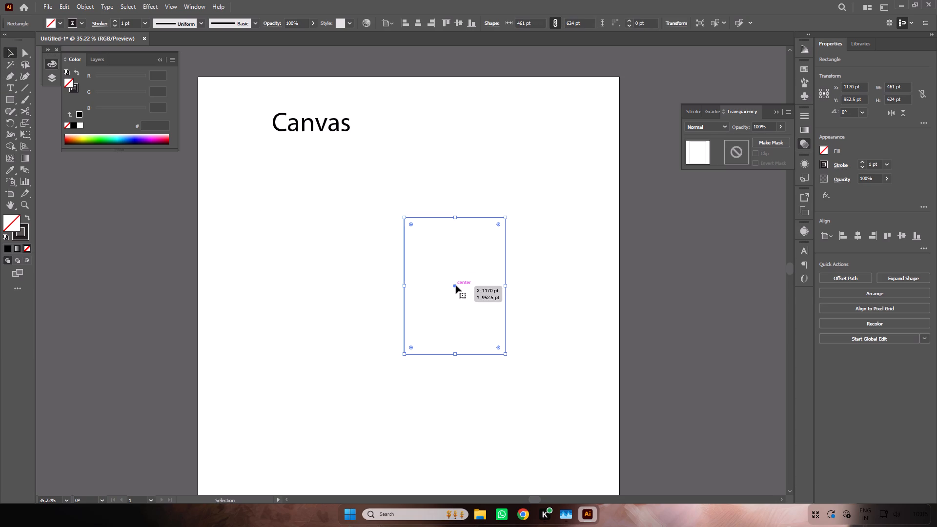
# Duplicate the rectangle diagonally down and left, placing the copy's centre at about X 1142 pt, Y 980.5 pt.
pyautogui.keyDown('alt'); pyautogui.moveTo(456, 285); pyautogui.dragTo(452, 289); pyautogui.keyUp('alt')
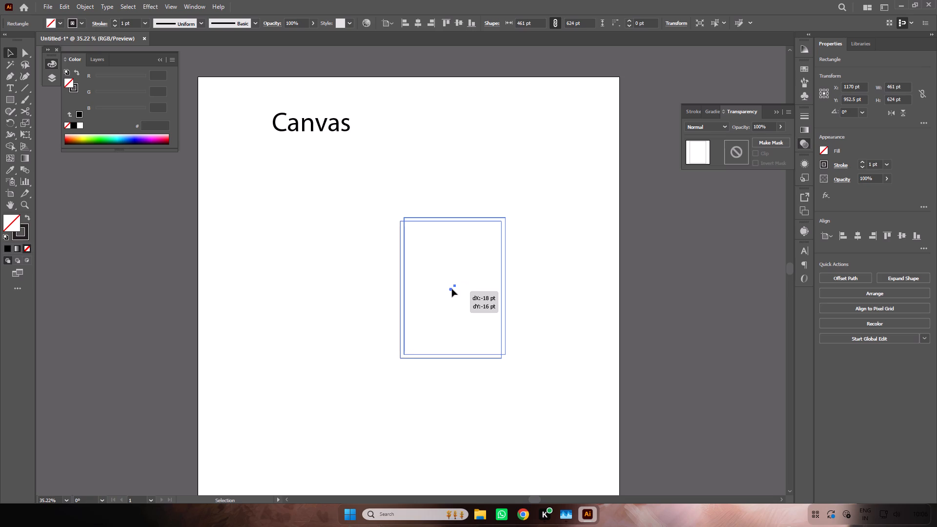
pyautogui.keyDown('alt'); pyautogui.moveTo(452, 289); pyautogui.dragTo(451, 289); pyautogui.keyUp('alt')
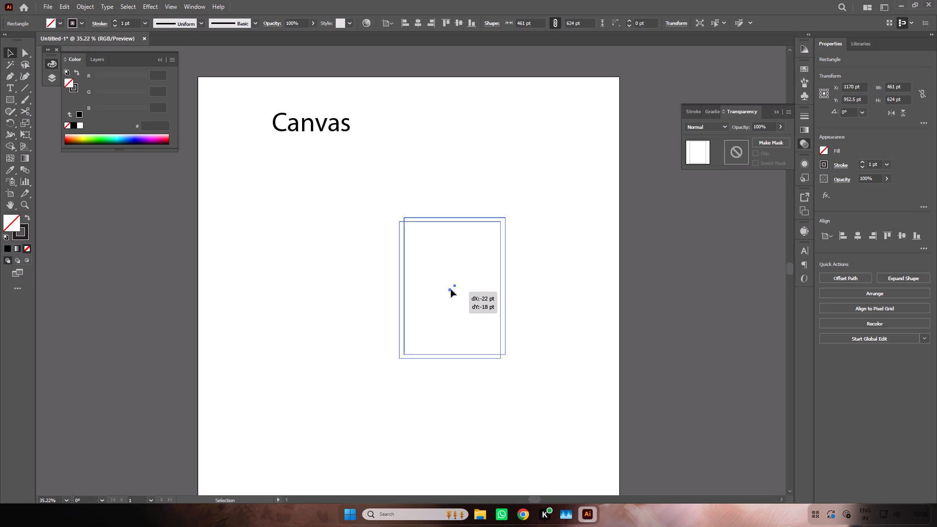
pyautogui.keyDown('alt'); pyautogui.moveTo(451, 289); pyautogui.dragTo(450, 292); pyautogui.keyUp('alt')
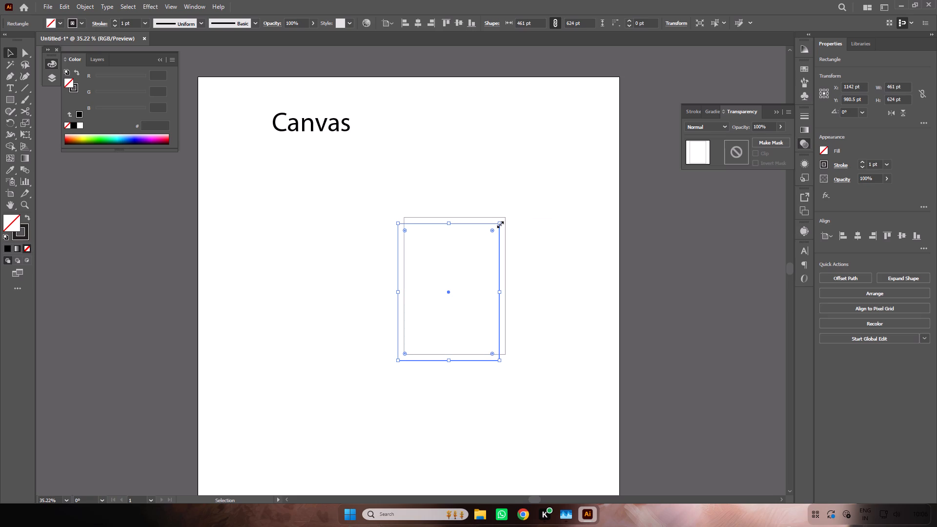
# Scale the copy proportionally to about 489 by 652 pt so its upper-right corner meets the original's, and deselect it.
pyautogui.moveTo(499, 223); pyautogui.dragTo(507, 218)
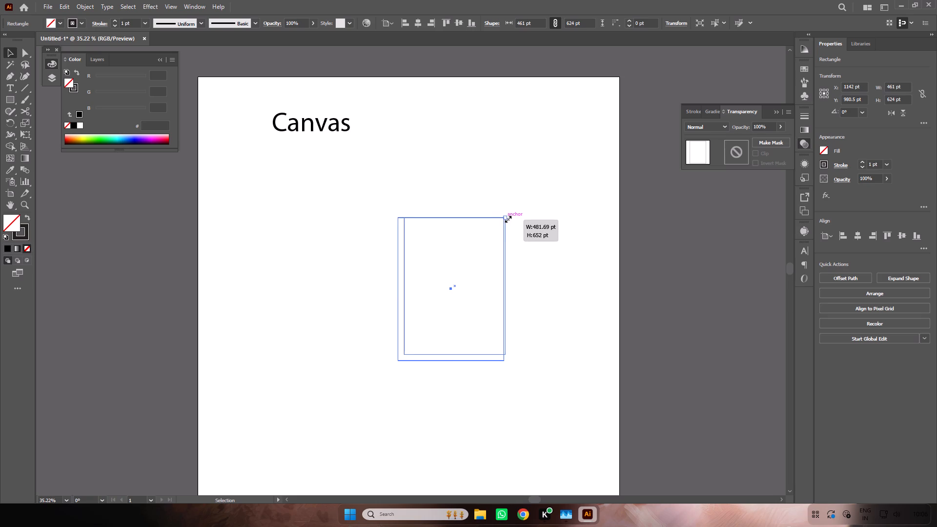
pyautogui.moveTo(507, 218); pyautogui.dragTo(506, 219)
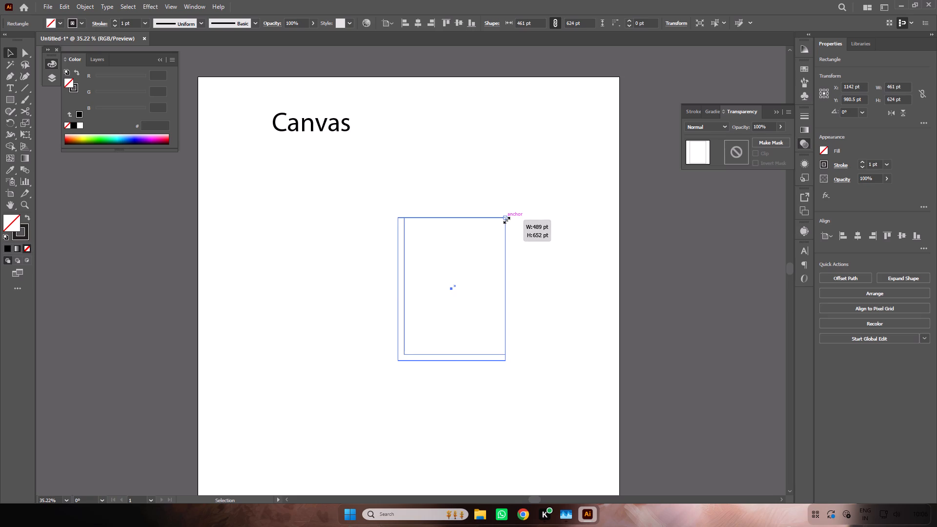
pyautogui.moveTo(506, 219); pyautogui.dragTo(507, 218)
pyautogui.click(507, 218)
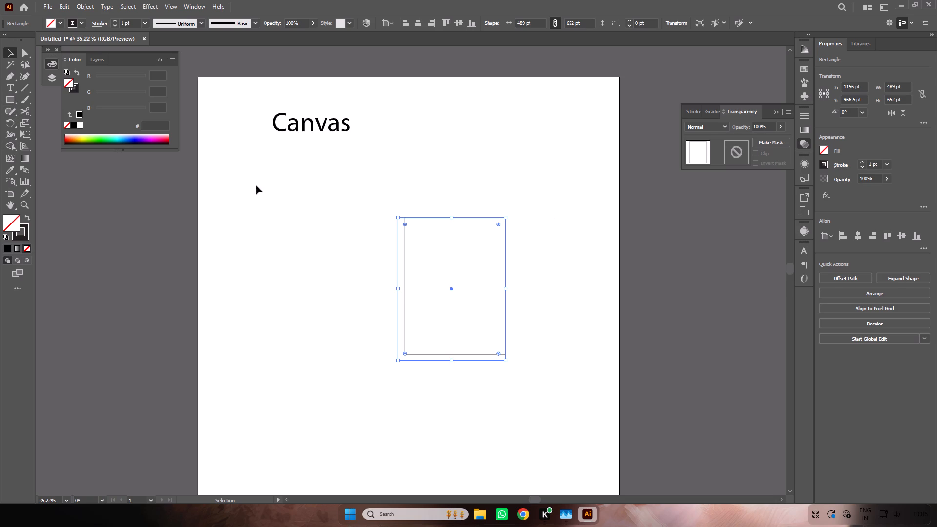
pyautogui.keyDown('ctrl'); pyautogui.doubleClick(296, 212); pyautogui.keyUp('ctrl')
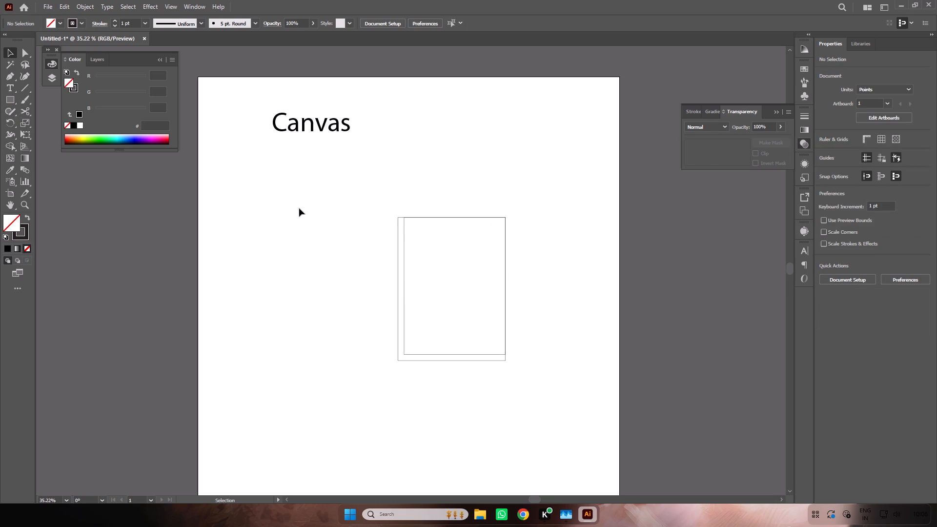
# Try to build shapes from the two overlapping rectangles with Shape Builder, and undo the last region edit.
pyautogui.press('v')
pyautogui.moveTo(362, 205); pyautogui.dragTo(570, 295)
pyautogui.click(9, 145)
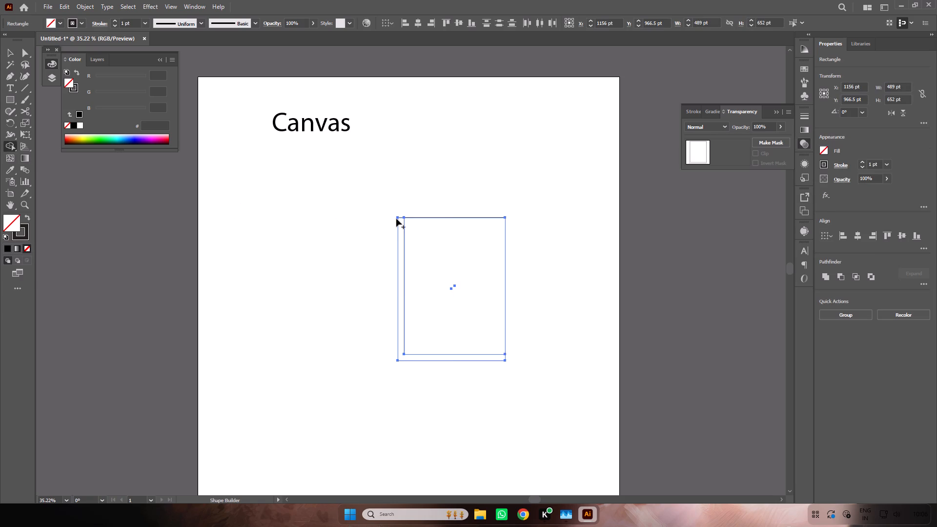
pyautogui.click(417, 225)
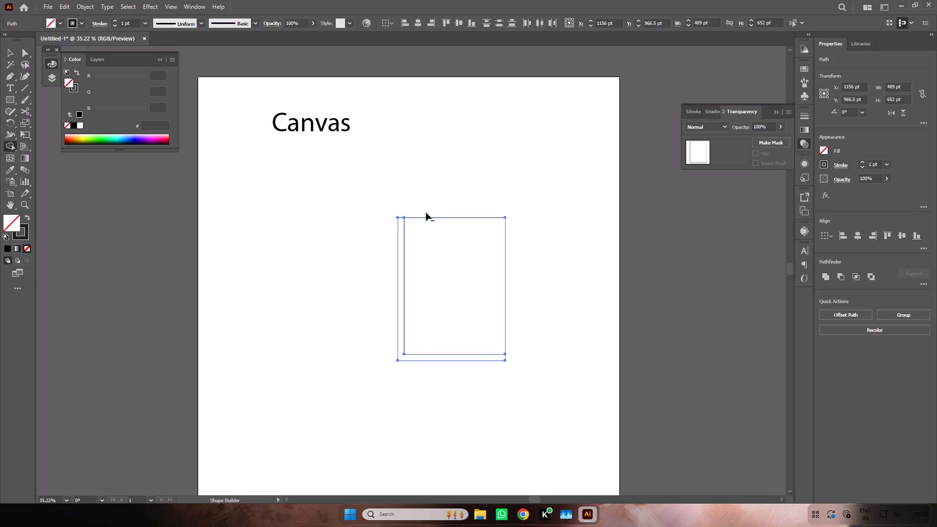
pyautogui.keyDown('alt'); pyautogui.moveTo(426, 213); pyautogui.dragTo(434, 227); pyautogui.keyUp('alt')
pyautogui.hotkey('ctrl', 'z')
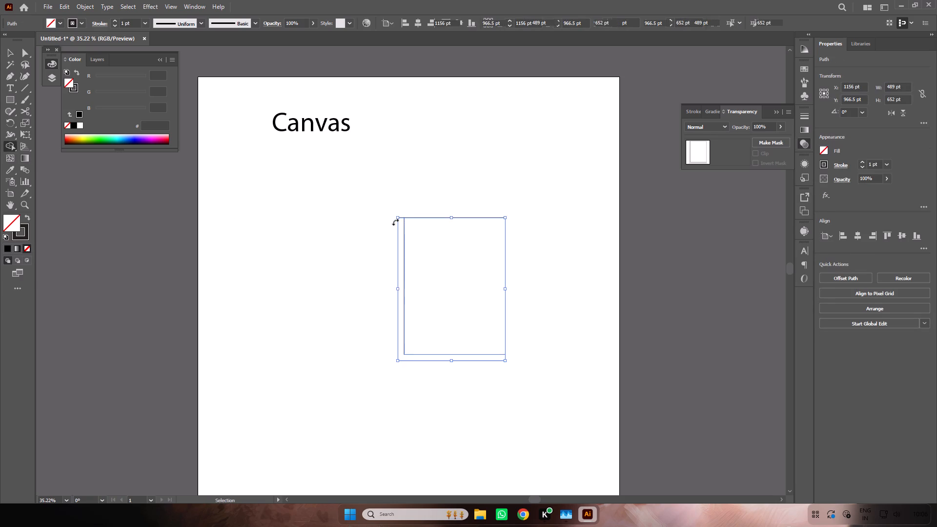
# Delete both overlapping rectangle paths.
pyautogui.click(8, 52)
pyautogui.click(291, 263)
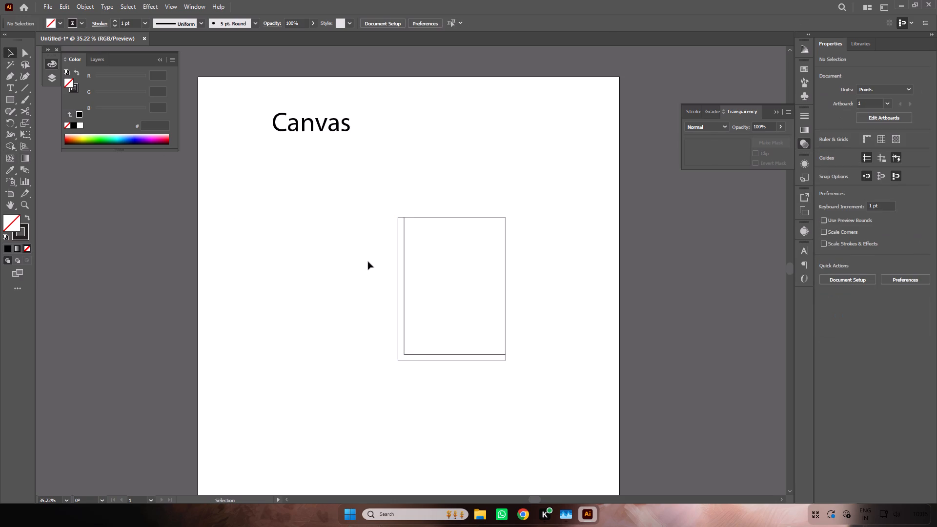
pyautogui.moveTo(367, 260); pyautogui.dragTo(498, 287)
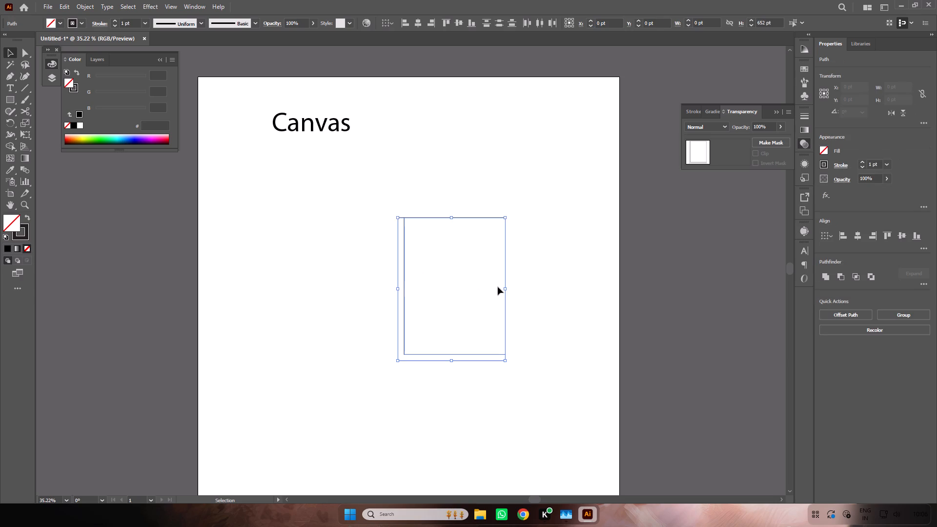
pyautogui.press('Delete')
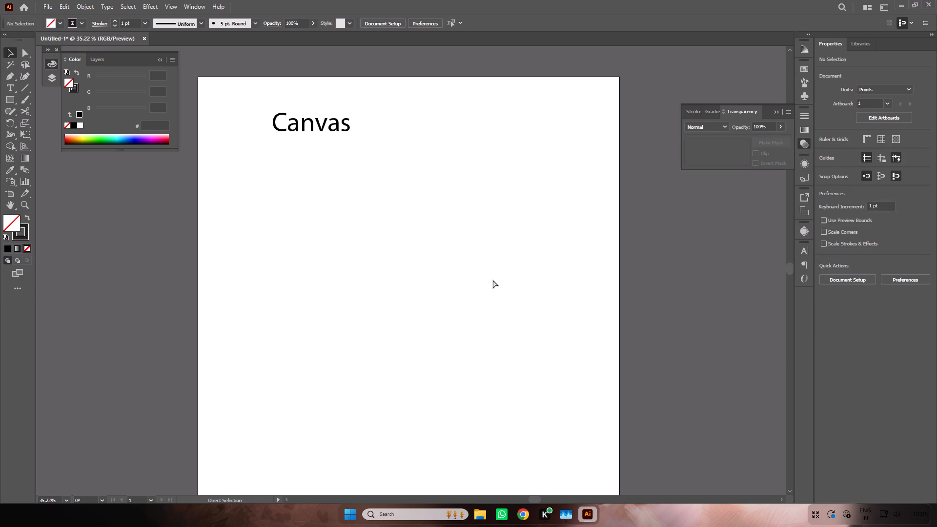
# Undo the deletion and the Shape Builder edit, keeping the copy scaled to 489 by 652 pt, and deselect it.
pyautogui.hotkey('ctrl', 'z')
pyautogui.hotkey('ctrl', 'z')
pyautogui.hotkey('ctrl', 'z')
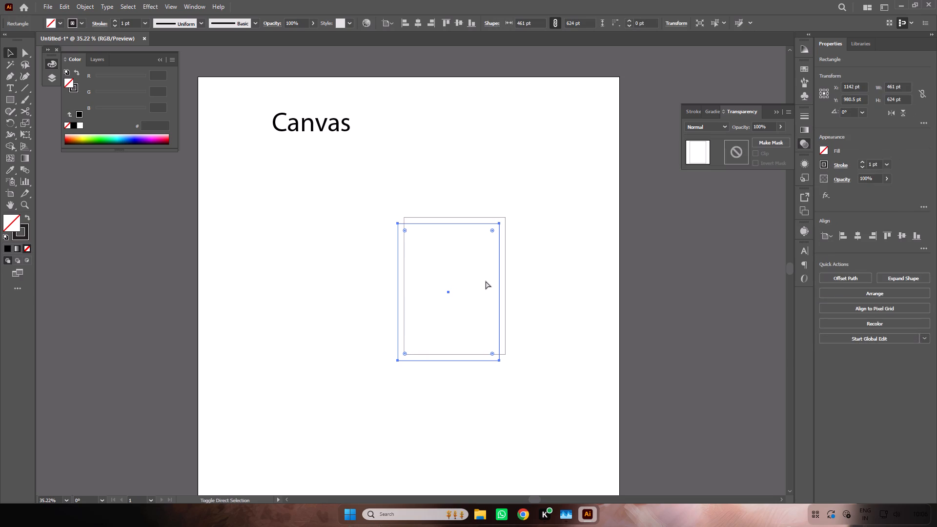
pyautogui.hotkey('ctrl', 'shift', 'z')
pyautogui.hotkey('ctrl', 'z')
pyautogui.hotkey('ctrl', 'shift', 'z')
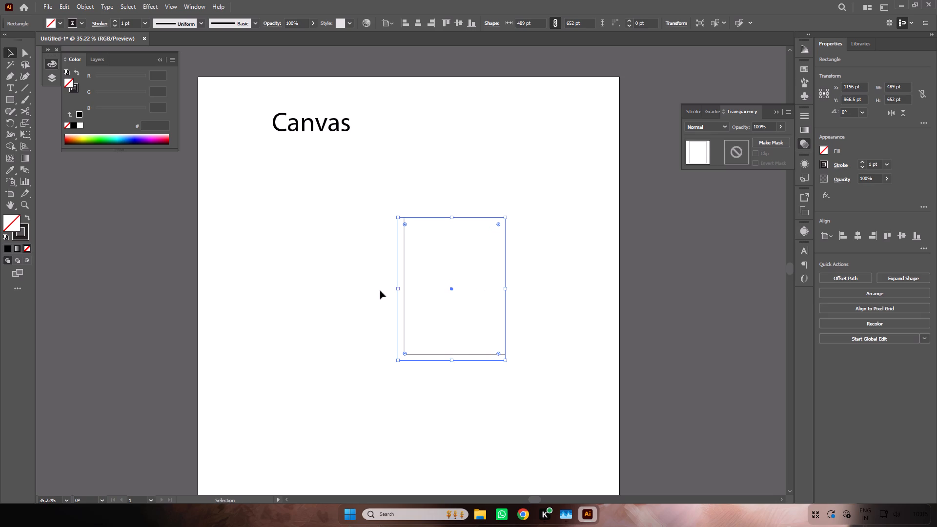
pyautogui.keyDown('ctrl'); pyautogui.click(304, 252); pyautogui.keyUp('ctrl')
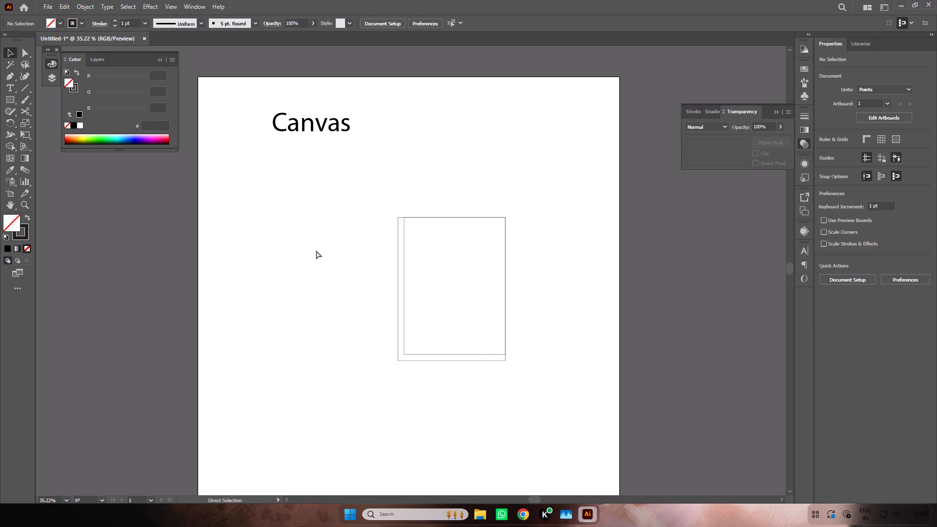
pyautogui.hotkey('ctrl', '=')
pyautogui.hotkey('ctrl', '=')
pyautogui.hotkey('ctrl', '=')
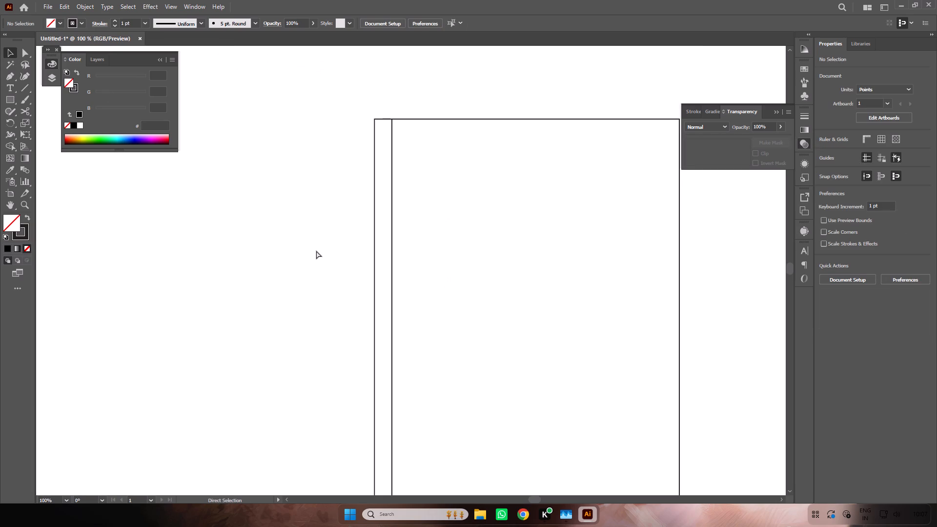
# Draw a 162 pt square below the "Canvas" text and duplicate it twice sideways, edge to edge, to form a row of three.
pyautogui.hotkey('ctrl', '-')
pyautogui.hotkey('ctrl', '-')
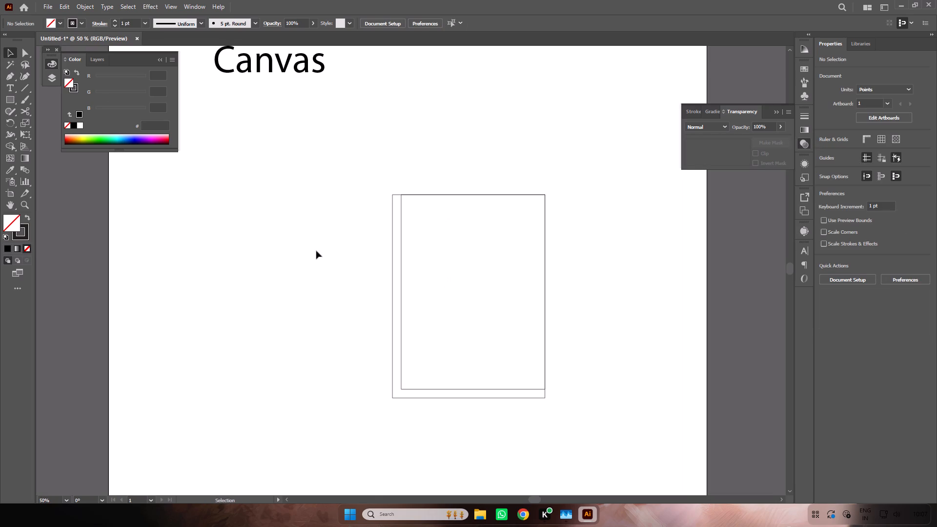
pyautogui.click(10, 95)
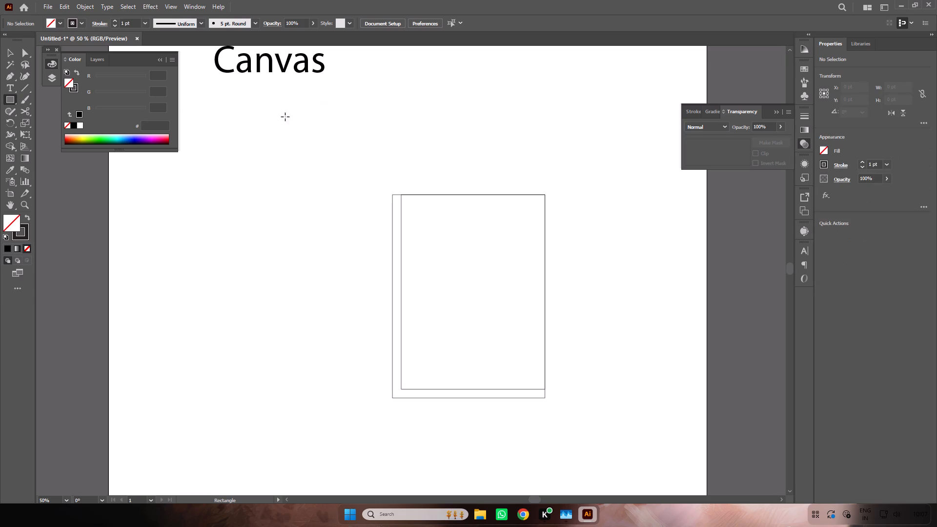
pyautogui.moveTo(306, 101); pyautogui.dragTo(357, 133)
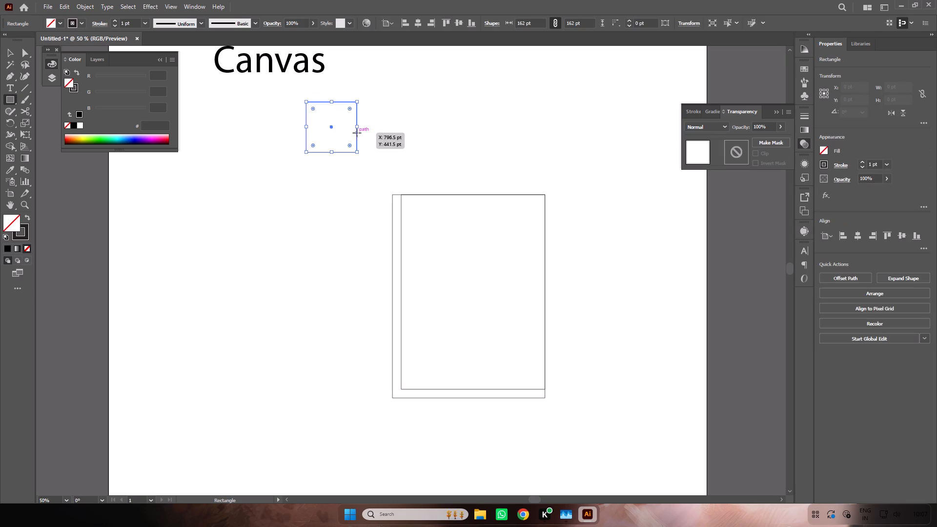
pyautogui.press('v')
pyautogui.moveTo(331, 127); pyautogui.dragTo(375, 129)
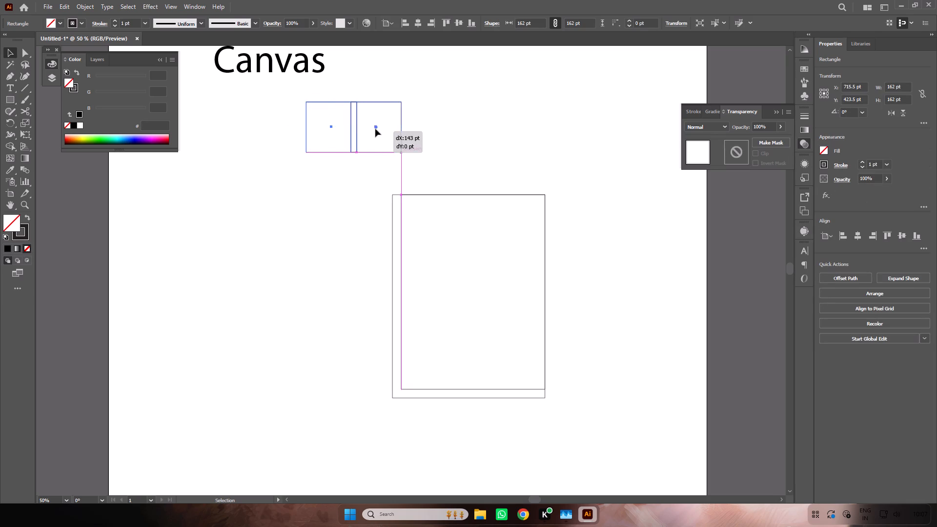
pyautogui.moveTo(375, 129); pyautogui.dragTo(381, 129)
pyautogui.moveTo(381, 127); pyautogui.dragTo(422, 131)
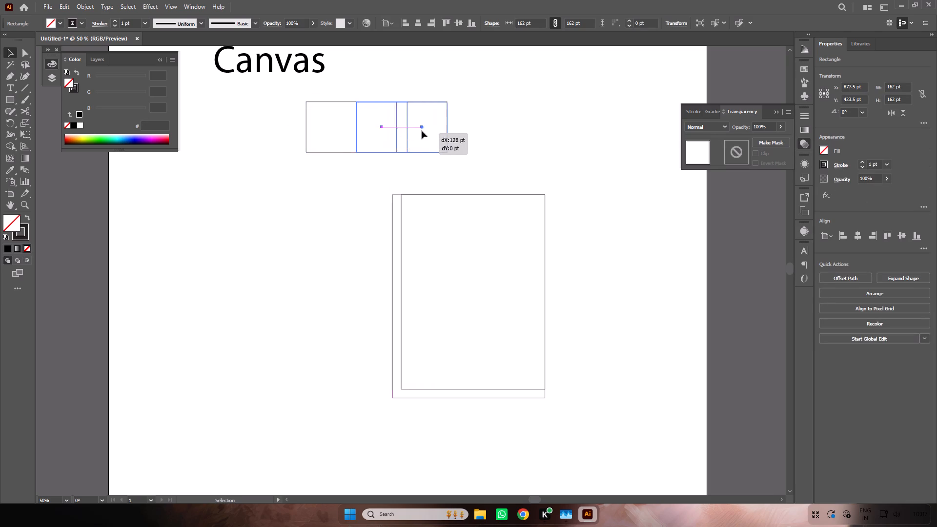
pyautogui.moveTo(422, 131); pyautogui.dragTo(431, 131)
# Move the three squares to the inner rectangle's upper-left corner and scale them proportionally to its width, about 461.5 pt overall.
pyautogui.moveTo(300, 162); pyautogui.dragTo(384, 137)
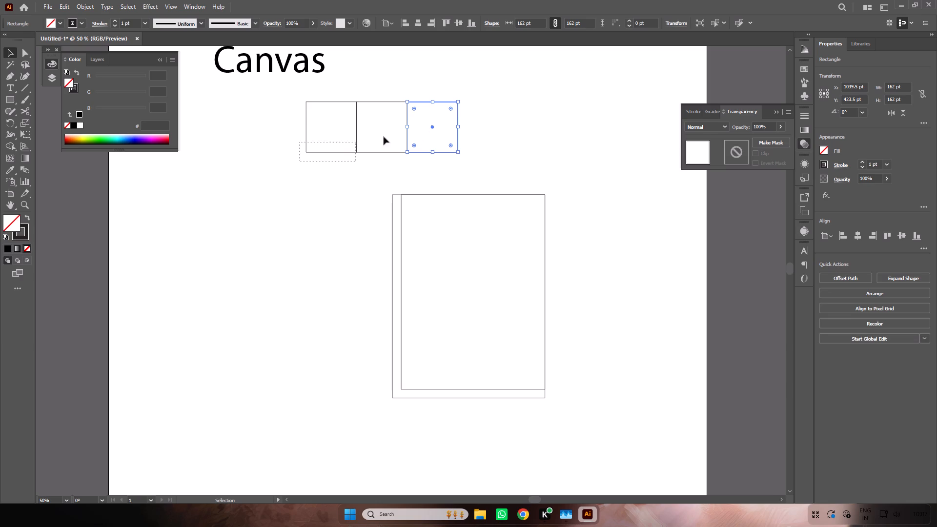
pyautogui.moveTo(384, 137); pyautogui.dragTo(483, 116)
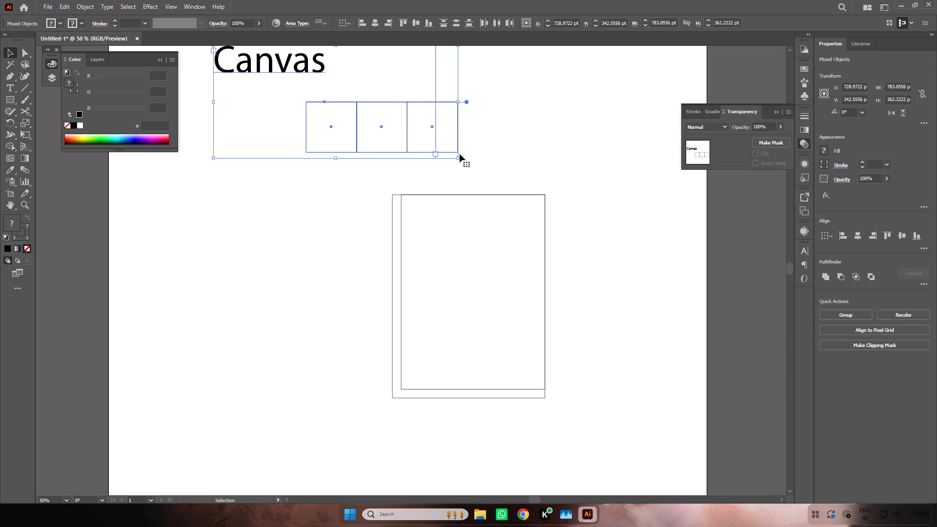
pyautogui.doubleClick(484, 170)
pyautogui.click(406, 135)
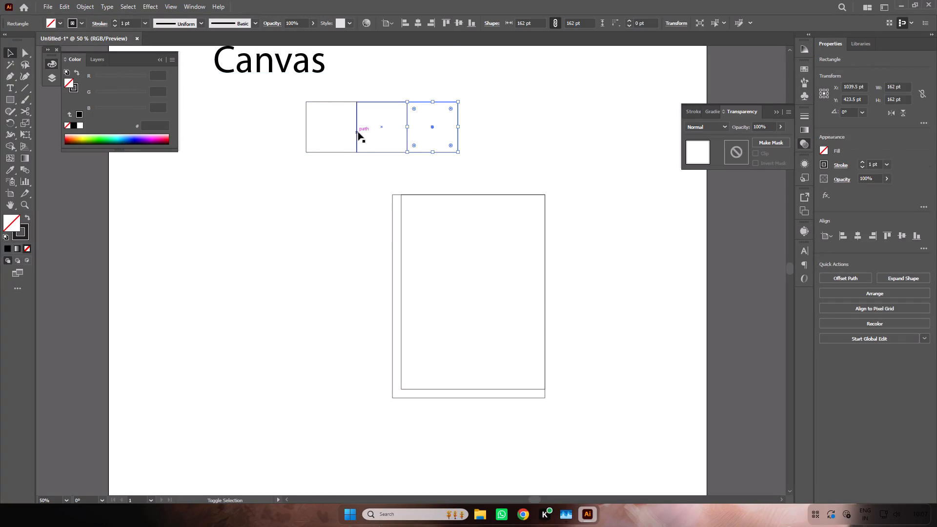
pyautogui.keyDown('shift'); pyautogui.click(358, 132); pyautogui.keyUp('shift')
pyautogui.keyDown('shift'); pyautogui.click(305, 131); pyautogui.keyUp('shift')
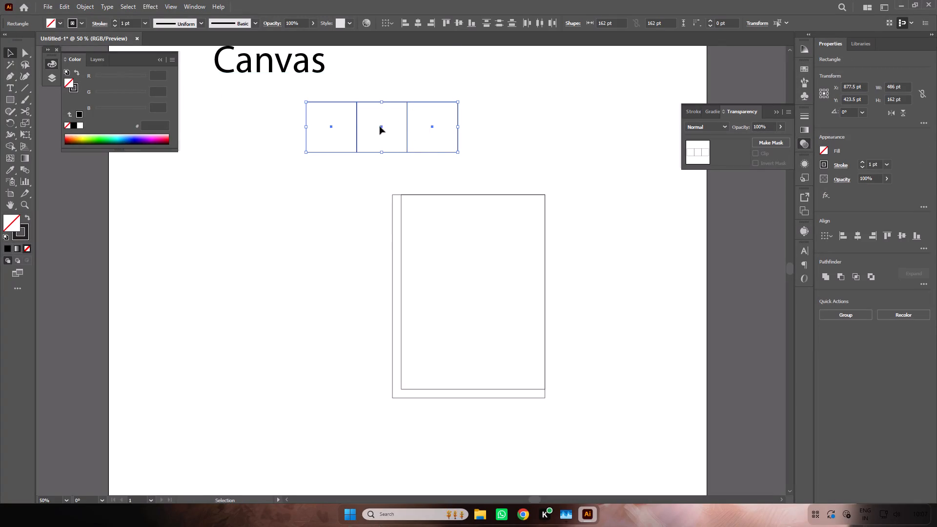
pyautogui.moveTo(381, 126); pyautogui.dragTo(476, 220)
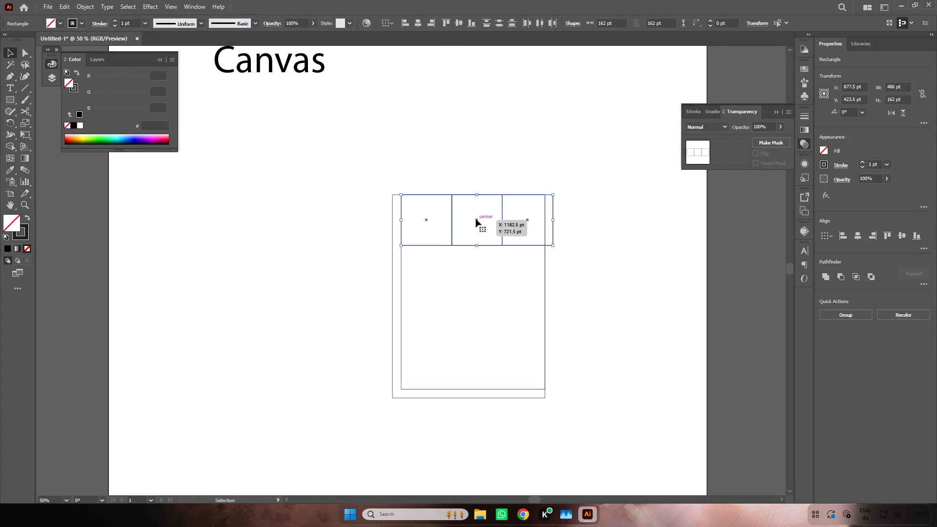
pyautogui.moveTo(552, 244); pyautogui.dragTo(550, 242)
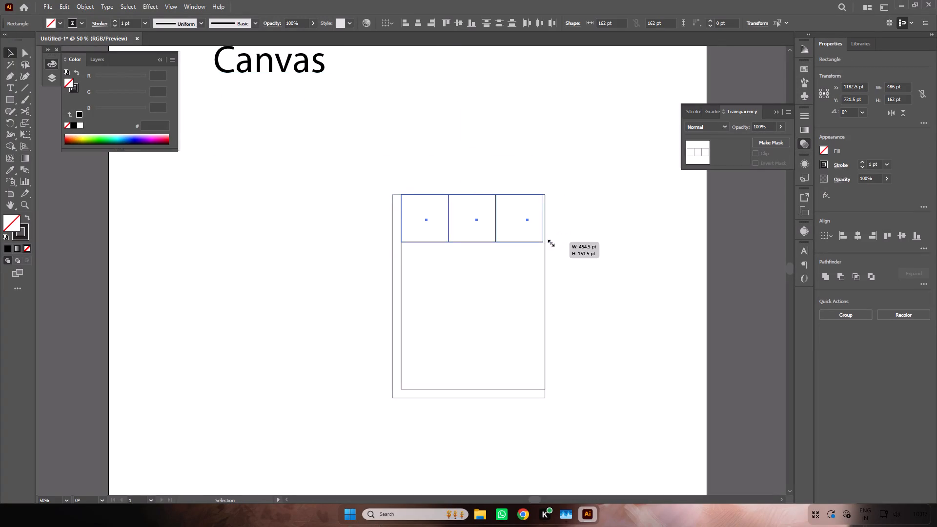
pyautogui.moveTo(550, 242); pyautogui.dragTo(544, 257)
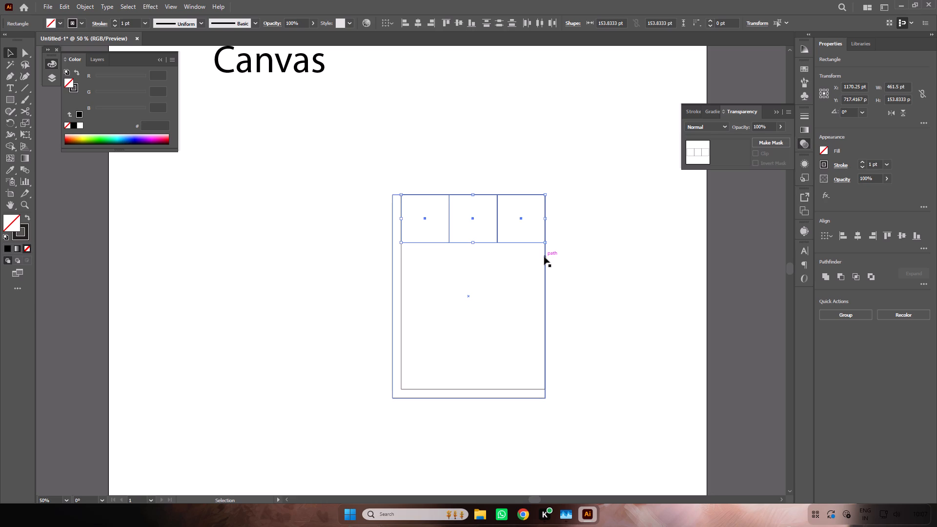
pyautogui.press('v')
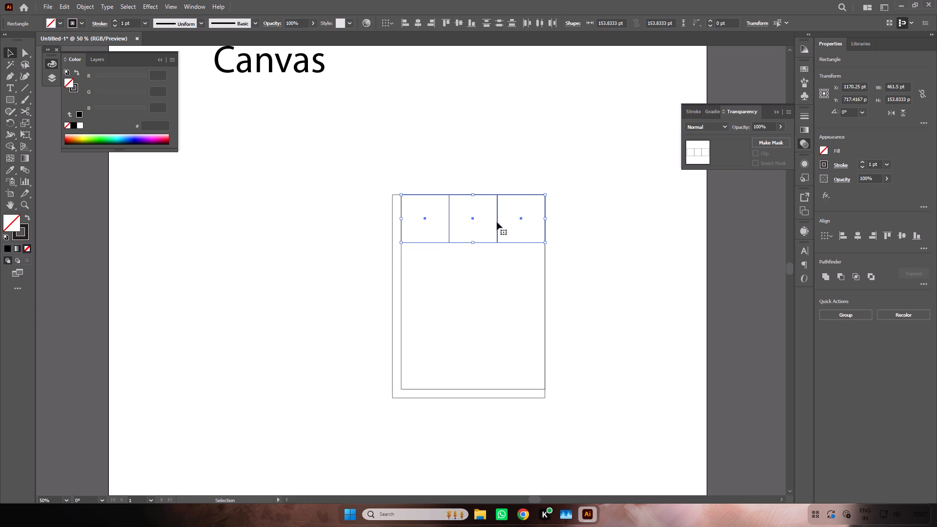
# Copy the row of three squares straight down three times to build a grid of three columns by four rows, and deselect it.
pyautogui.keyDown('alt'); pyautogui.moveTo(472, 219); pyautogui.dragTo(469, 266); pyautogui.keyUp('alt')
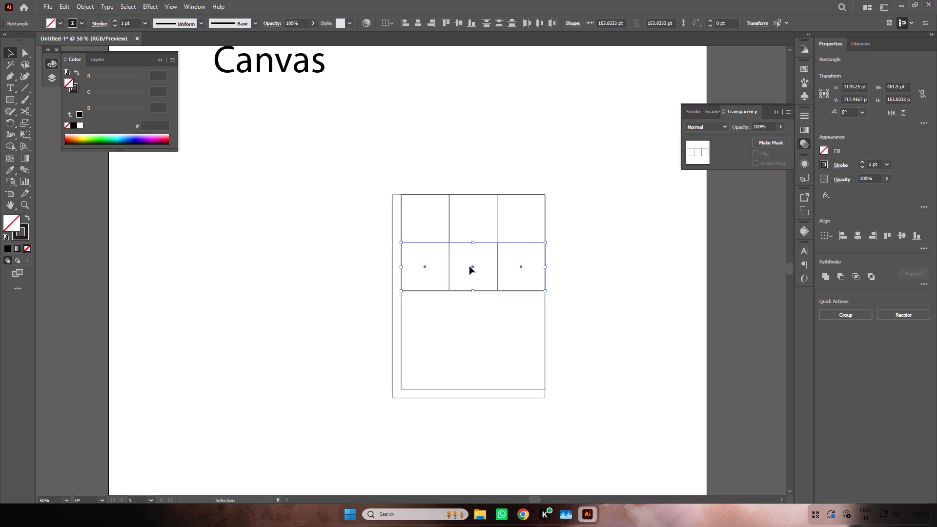
pyautogui.moveTo(471, 266); pyautogui.dragTo(474, 316)
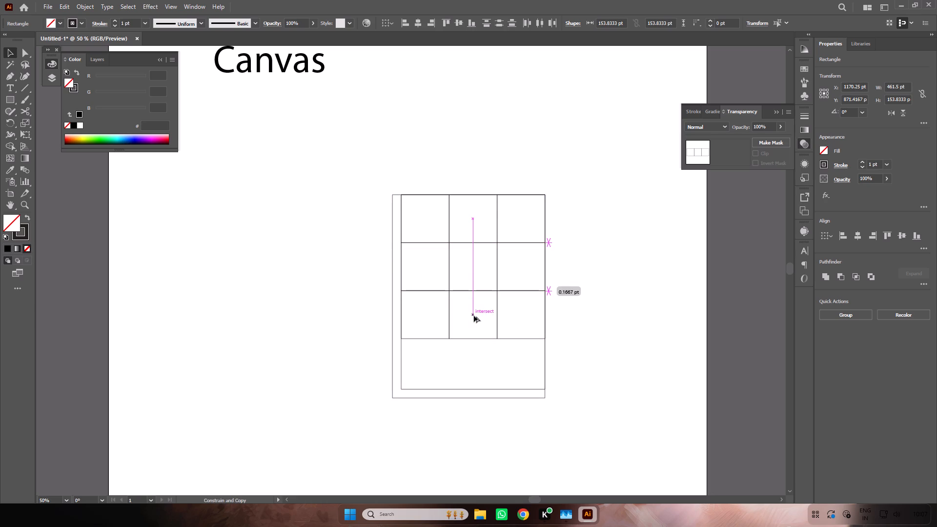
pyautogui.moveTo(474, 316); pyautogui.dragTo(474, 315)
pyautogui.moveTo(472, 315); pyautogui.dragTo(474, 358)
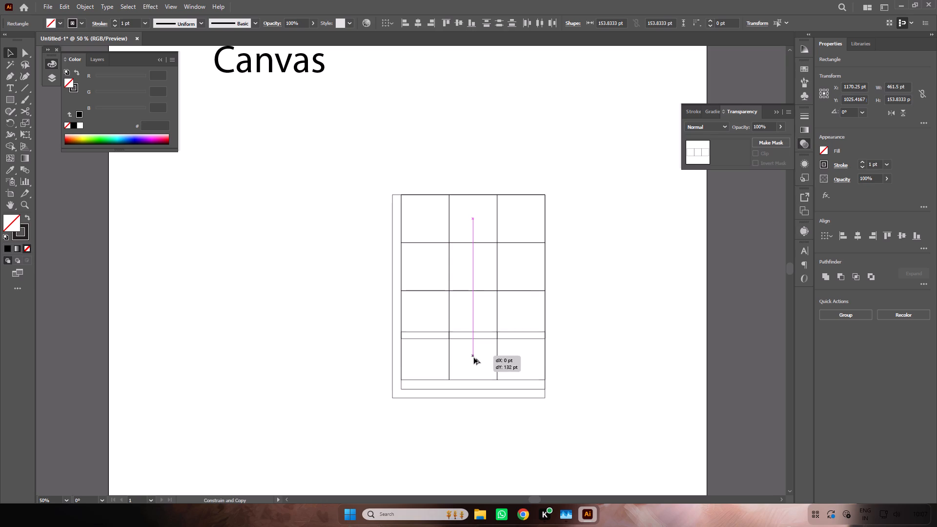
pyautogui.moveTo(474, 358); pyautogui.dragTo(474, 363)
pyautogui.press('v')
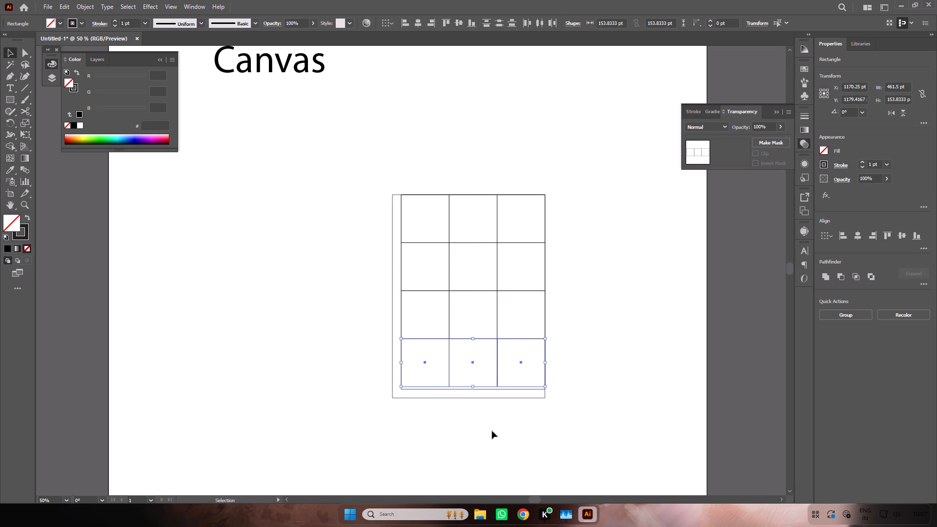
pyautogui.click(492, 431)
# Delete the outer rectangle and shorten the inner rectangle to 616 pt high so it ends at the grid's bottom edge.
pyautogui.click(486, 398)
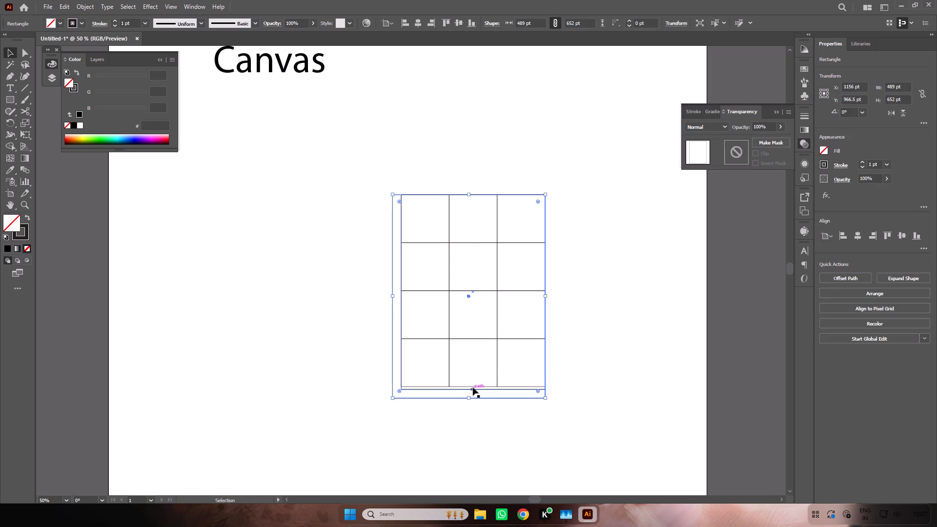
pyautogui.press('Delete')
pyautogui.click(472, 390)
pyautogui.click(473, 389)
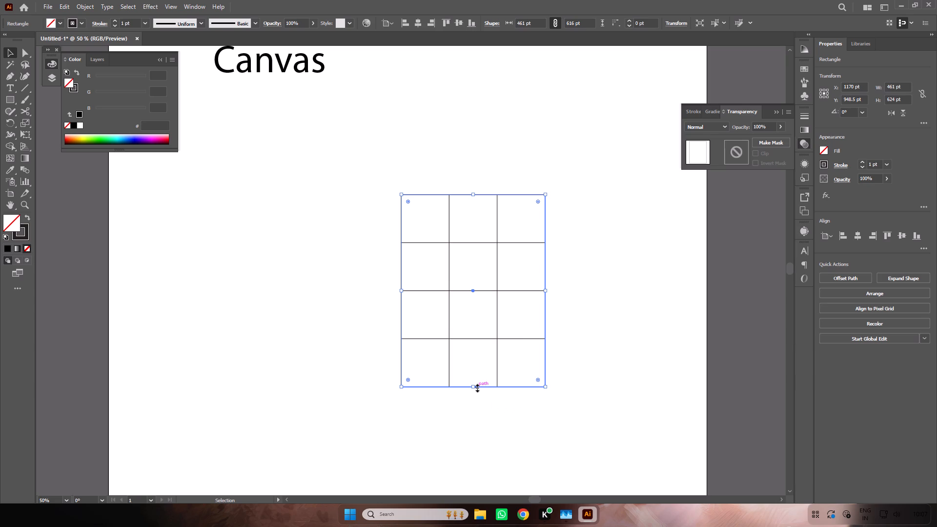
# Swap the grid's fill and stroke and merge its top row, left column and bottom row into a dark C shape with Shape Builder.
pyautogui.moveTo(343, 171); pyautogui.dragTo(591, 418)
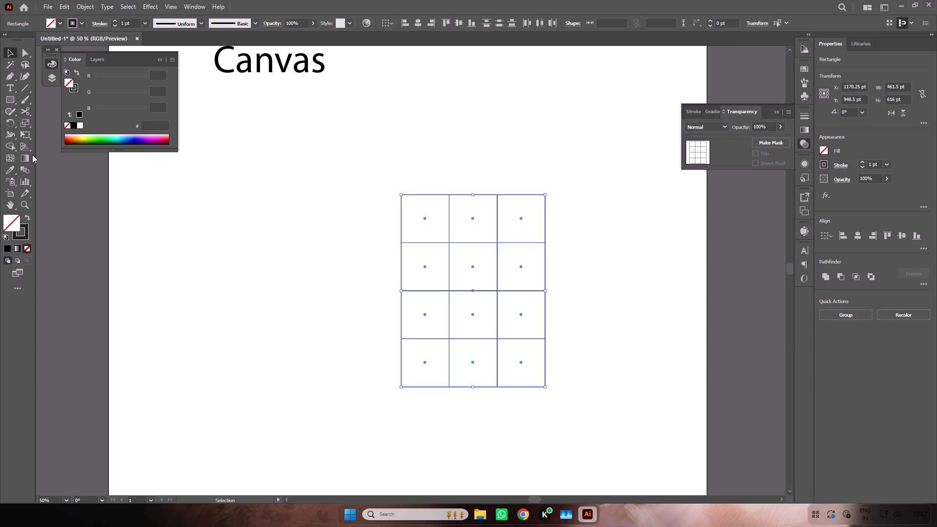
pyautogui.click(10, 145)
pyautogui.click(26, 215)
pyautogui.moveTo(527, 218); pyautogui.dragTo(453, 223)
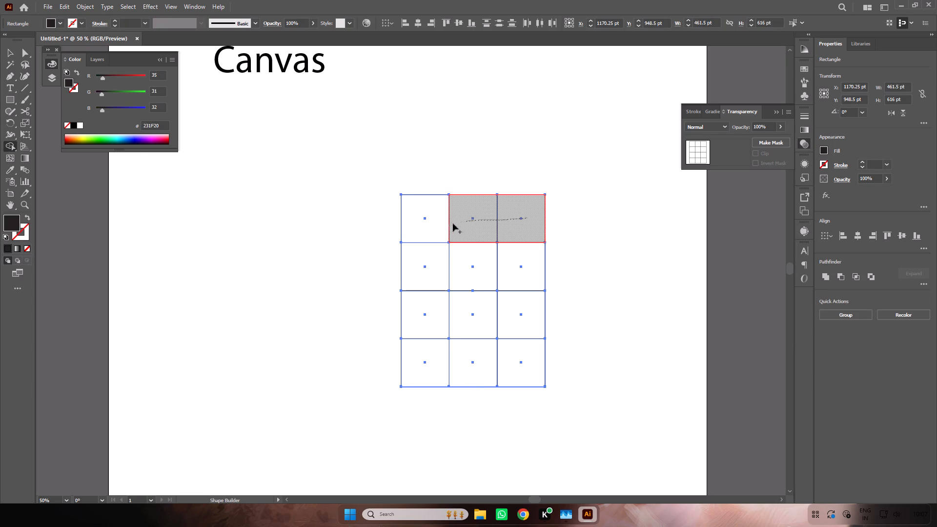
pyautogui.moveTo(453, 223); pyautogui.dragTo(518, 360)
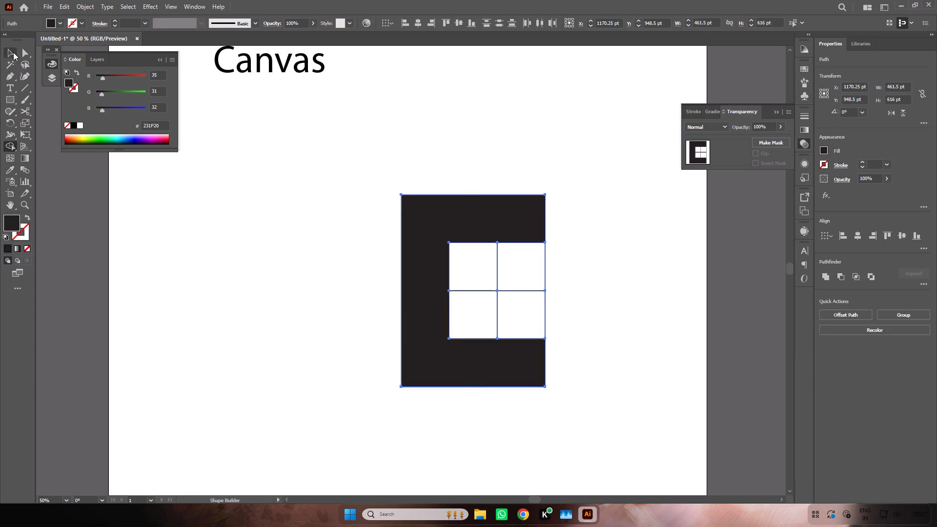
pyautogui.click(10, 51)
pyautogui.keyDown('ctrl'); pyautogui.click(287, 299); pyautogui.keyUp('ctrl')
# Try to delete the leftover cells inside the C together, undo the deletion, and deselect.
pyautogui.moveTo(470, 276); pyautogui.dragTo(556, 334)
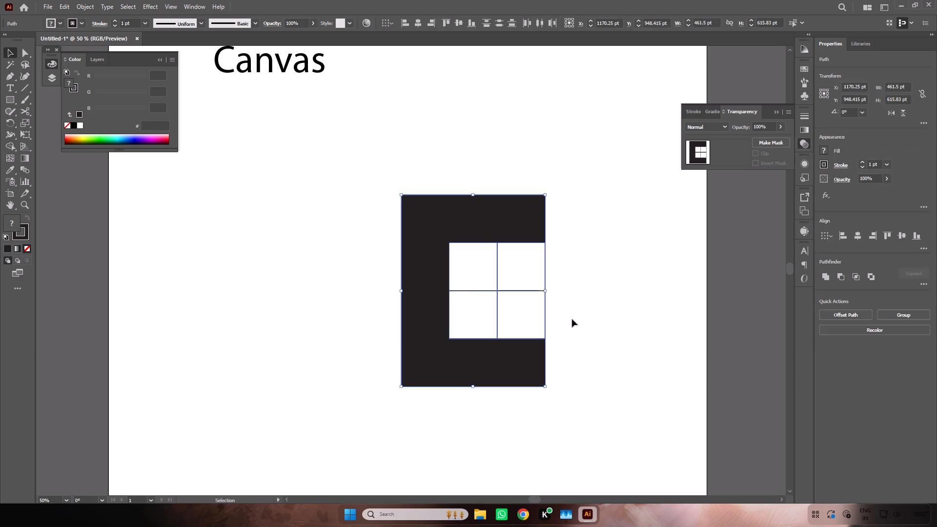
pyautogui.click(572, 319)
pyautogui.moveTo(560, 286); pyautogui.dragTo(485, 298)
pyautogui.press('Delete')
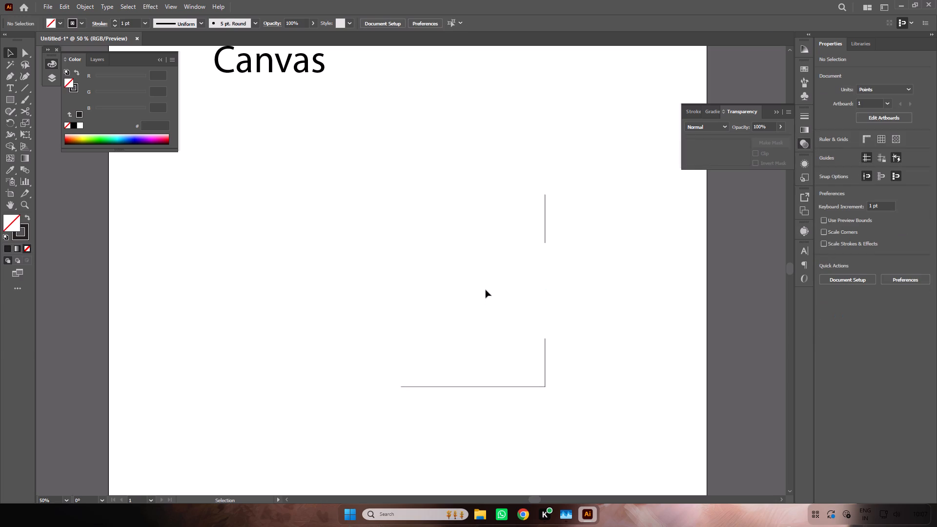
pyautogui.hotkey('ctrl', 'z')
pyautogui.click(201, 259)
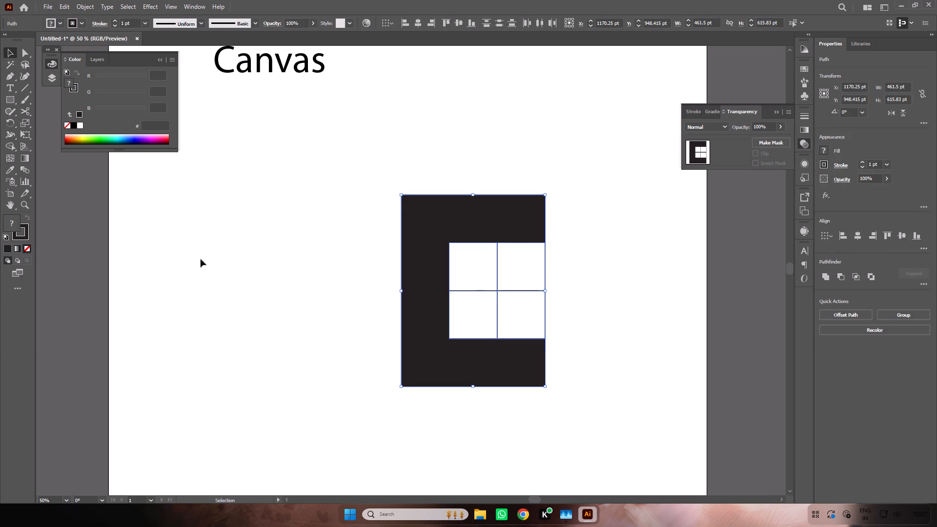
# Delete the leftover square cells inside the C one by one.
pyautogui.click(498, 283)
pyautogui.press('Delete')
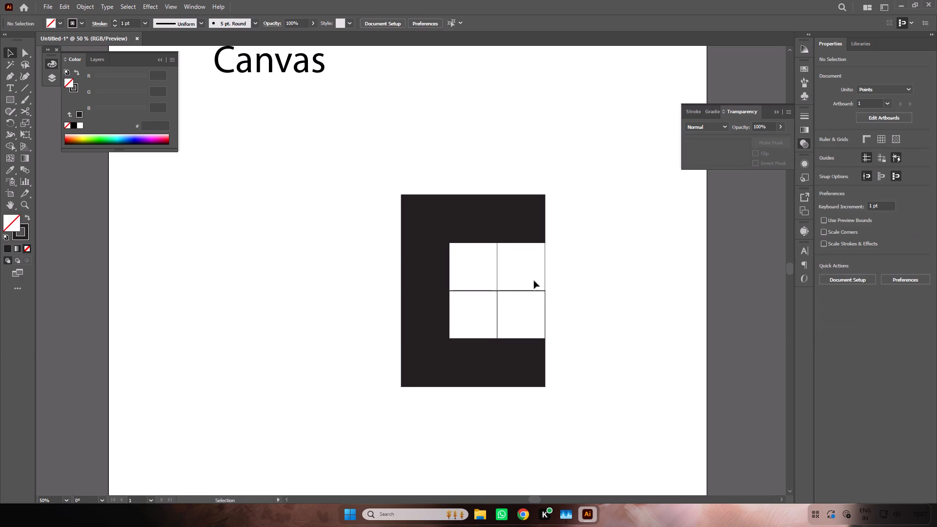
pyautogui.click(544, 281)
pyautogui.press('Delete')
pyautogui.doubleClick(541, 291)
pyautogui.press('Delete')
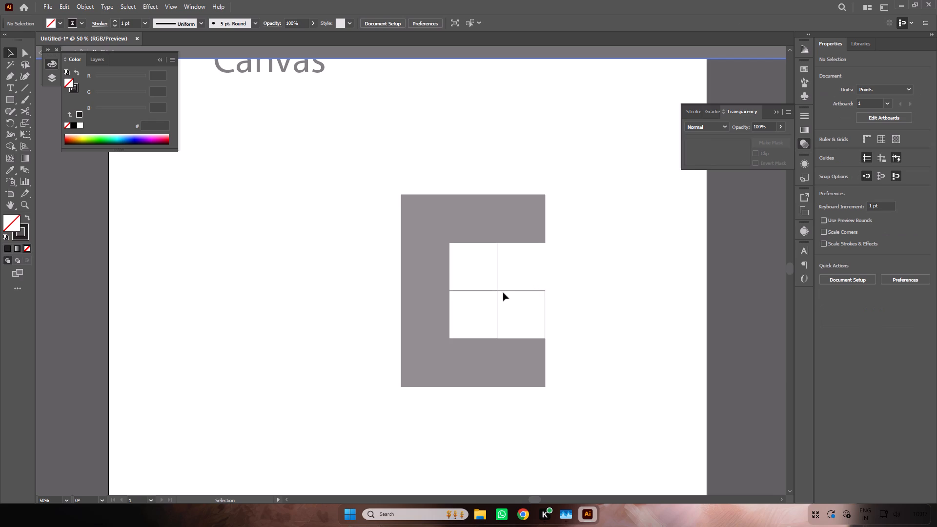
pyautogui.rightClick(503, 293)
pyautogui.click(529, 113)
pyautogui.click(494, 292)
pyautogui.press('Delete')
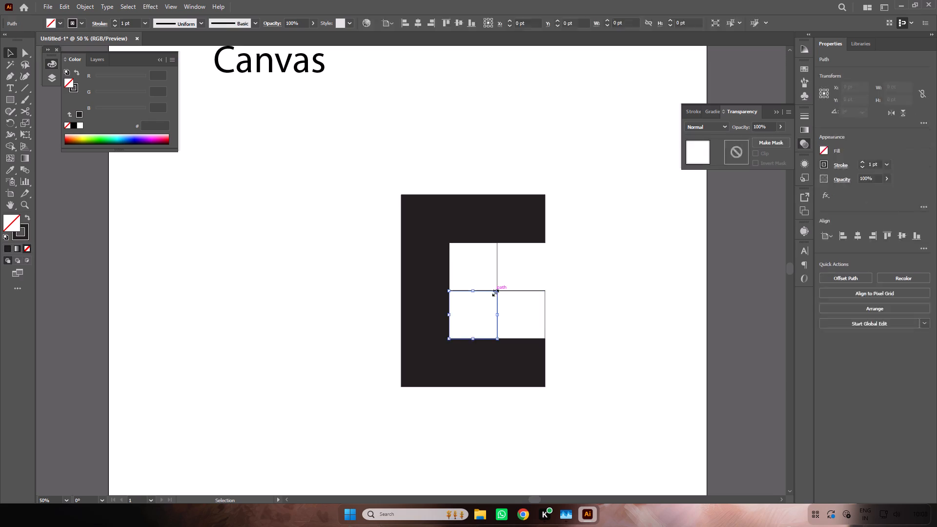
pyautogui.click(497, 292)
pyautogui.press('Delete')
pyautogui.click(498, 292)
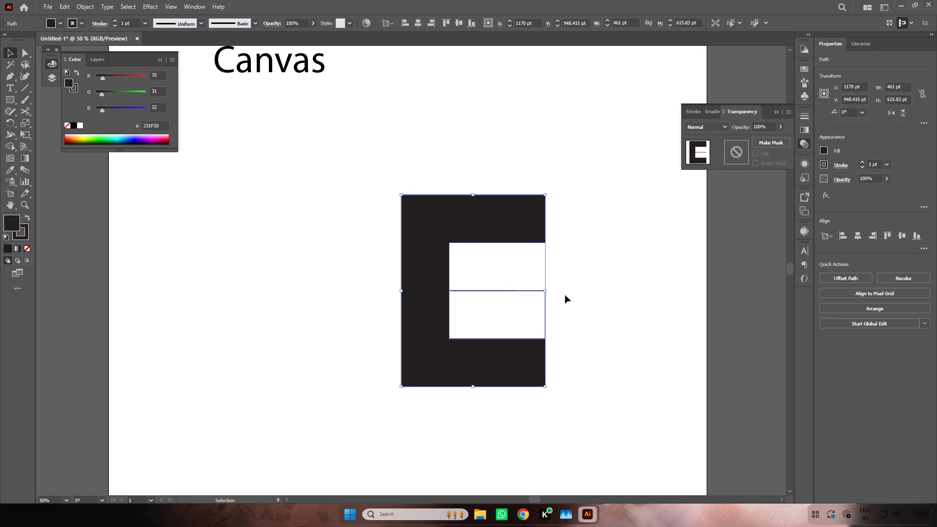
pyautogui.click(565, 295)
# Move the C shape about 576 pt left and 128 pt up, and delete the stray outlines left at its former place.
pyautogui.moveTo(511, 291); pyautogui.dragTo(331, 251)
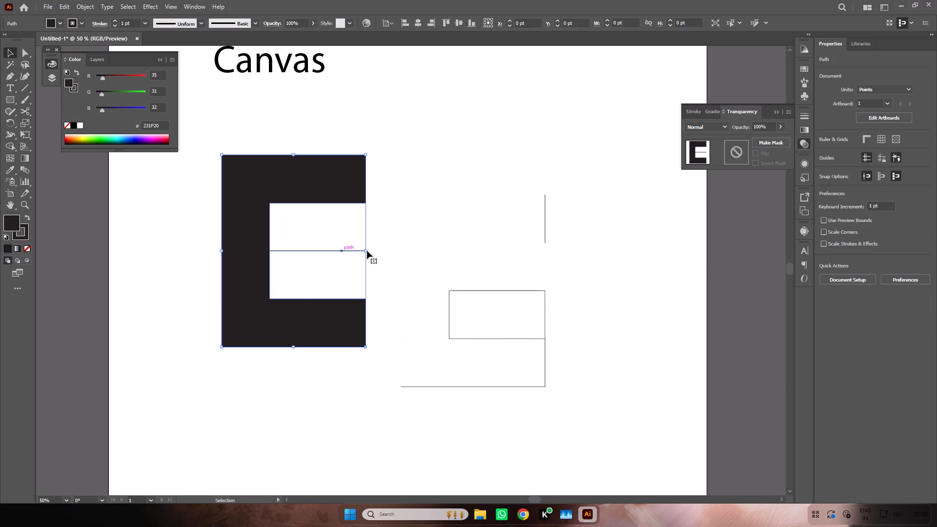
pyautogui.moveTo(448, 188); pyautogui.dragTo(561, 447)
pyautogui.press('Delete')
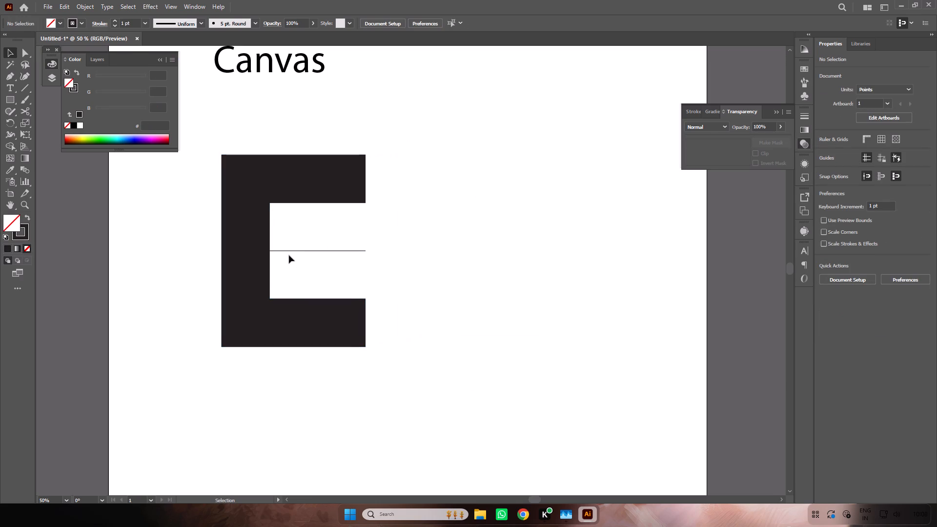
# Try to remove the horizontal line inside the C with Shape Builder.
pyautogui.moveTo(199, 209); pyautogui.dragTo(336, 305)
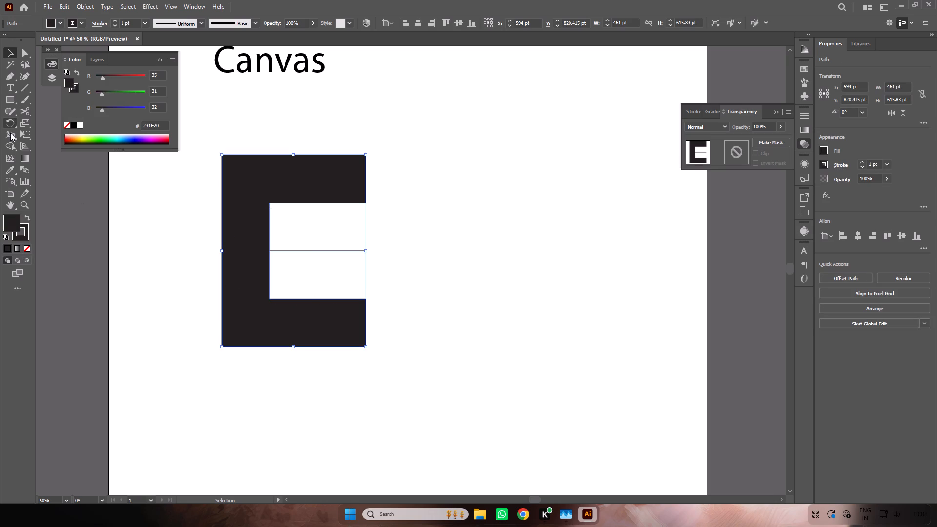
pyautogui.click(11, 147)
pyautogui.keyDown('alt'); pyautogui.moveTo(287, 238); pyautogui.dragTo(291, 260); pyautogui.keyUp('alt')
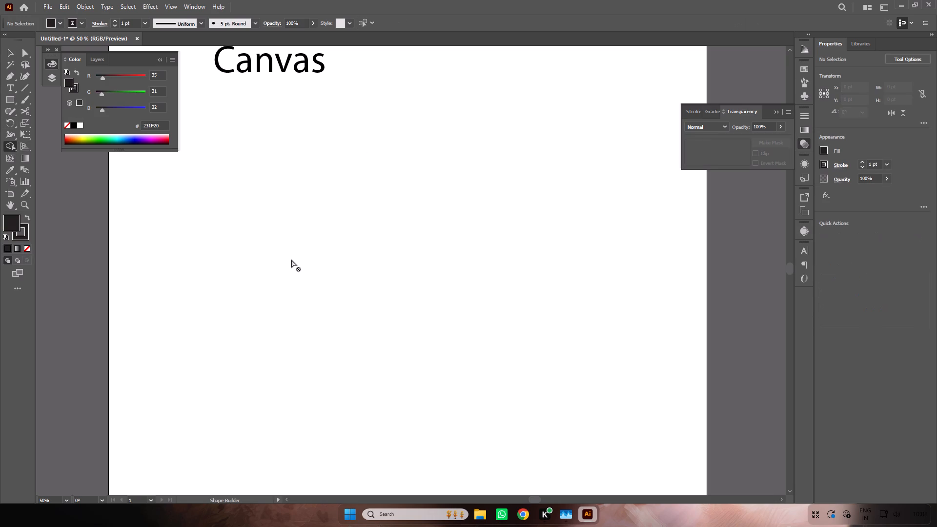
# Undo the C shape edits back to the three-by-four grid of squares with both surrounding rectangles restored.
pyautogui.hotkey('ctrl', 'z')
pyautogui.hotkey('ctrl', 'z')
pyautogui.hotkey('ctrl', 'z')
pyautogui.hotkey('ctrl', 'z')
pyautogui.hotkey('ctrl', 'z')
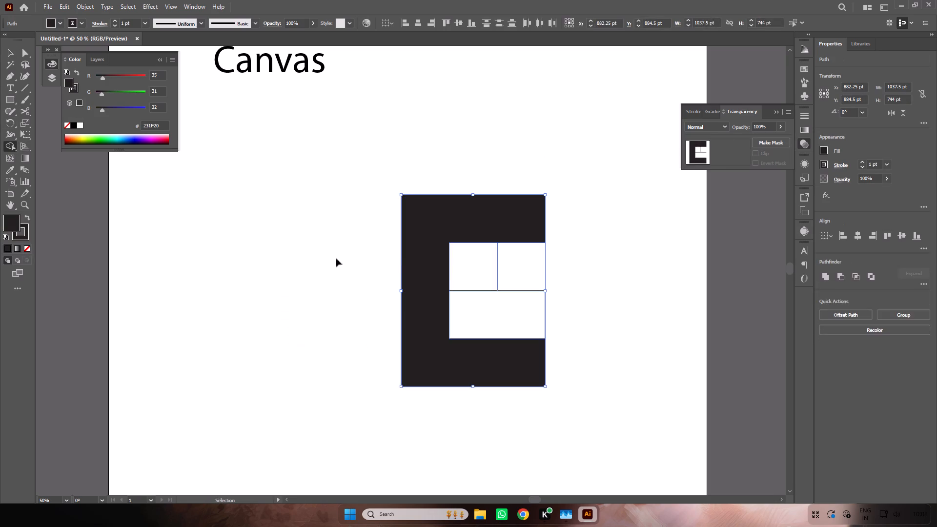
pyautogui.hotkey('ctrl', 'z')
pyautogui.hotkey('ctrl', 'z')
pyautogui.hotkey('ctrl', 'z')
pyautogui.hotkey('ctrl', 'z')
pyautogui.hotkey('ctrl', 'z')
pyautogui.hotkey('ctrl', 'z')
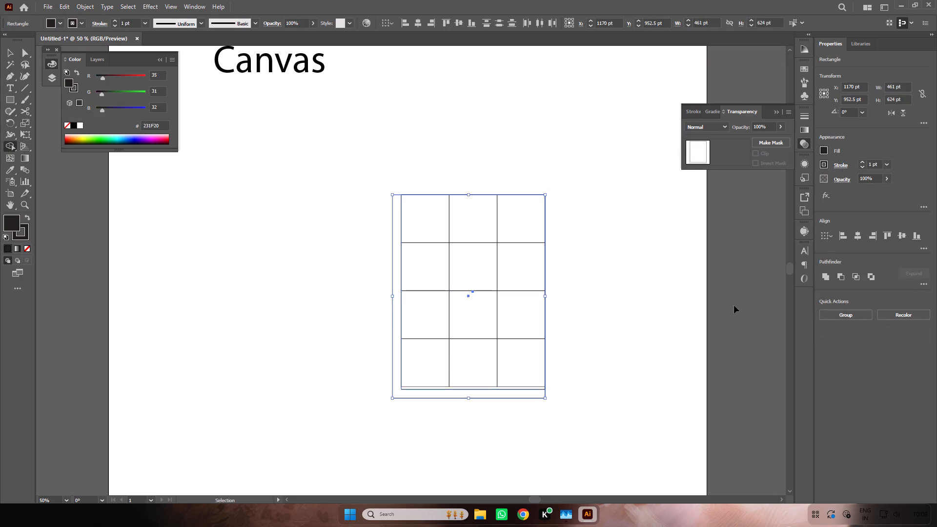
# Undo back to the single top row of three squares, and delete the larger outer rectangle, keeping the inner one.
pyautogui.hotkey('ctrl', 'z')
pyautogui.hotkey('ctrl', 'z')
pyautogui.hotkey('ctrl', 'z')
pyautogui.moveTo(372, 326); pyautogui.dragTo(395, 328)
pyautogui.click(11, 52)
pyautogui.moveTo(299, 264); pyautogui.dragTo(385, 302)
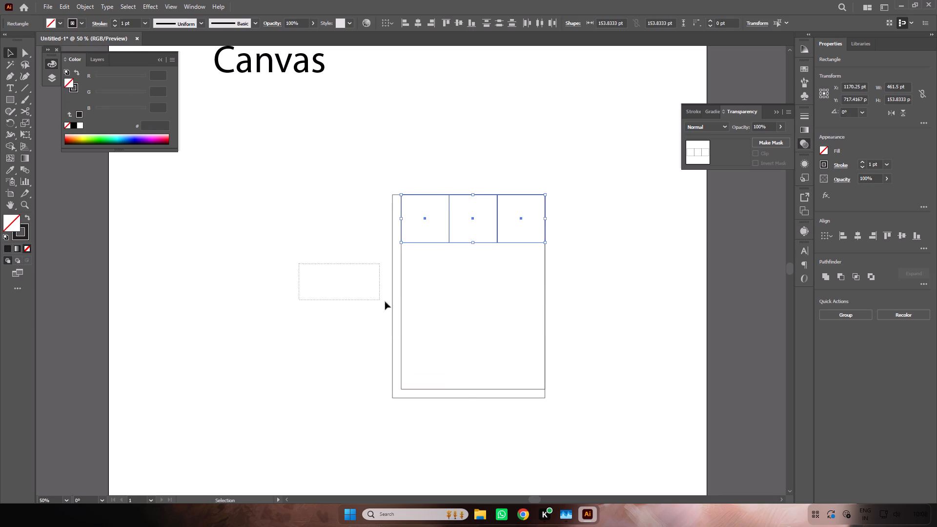
pyautogui.moveTo(385, 302); pyautogui.dragTo(396, 307)
pyautogui.press('Delete')
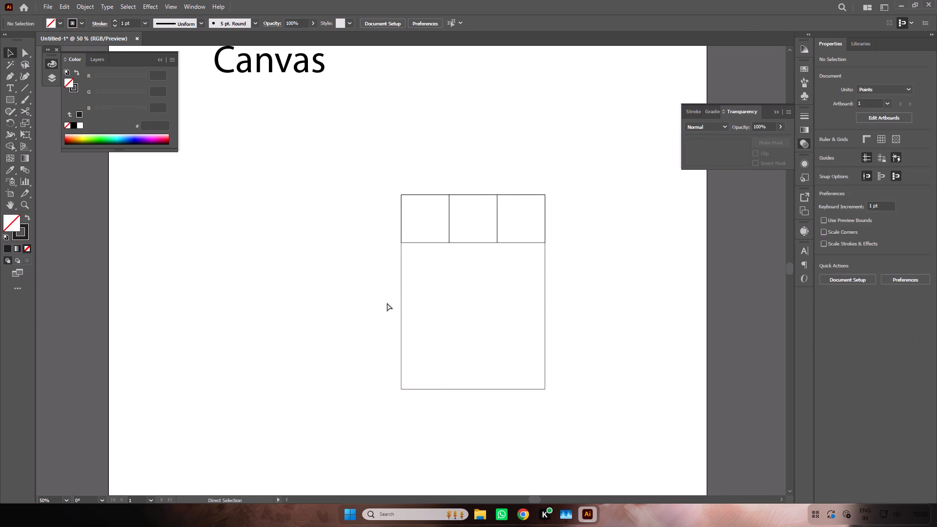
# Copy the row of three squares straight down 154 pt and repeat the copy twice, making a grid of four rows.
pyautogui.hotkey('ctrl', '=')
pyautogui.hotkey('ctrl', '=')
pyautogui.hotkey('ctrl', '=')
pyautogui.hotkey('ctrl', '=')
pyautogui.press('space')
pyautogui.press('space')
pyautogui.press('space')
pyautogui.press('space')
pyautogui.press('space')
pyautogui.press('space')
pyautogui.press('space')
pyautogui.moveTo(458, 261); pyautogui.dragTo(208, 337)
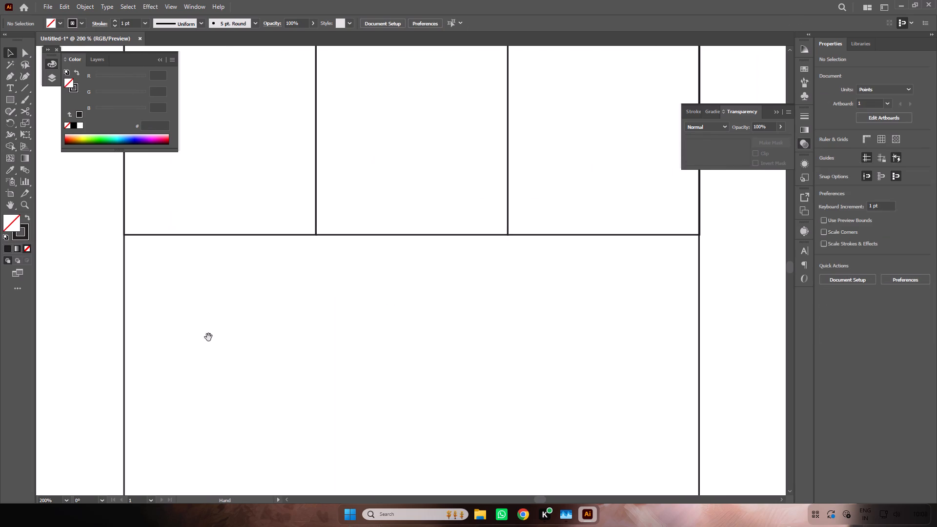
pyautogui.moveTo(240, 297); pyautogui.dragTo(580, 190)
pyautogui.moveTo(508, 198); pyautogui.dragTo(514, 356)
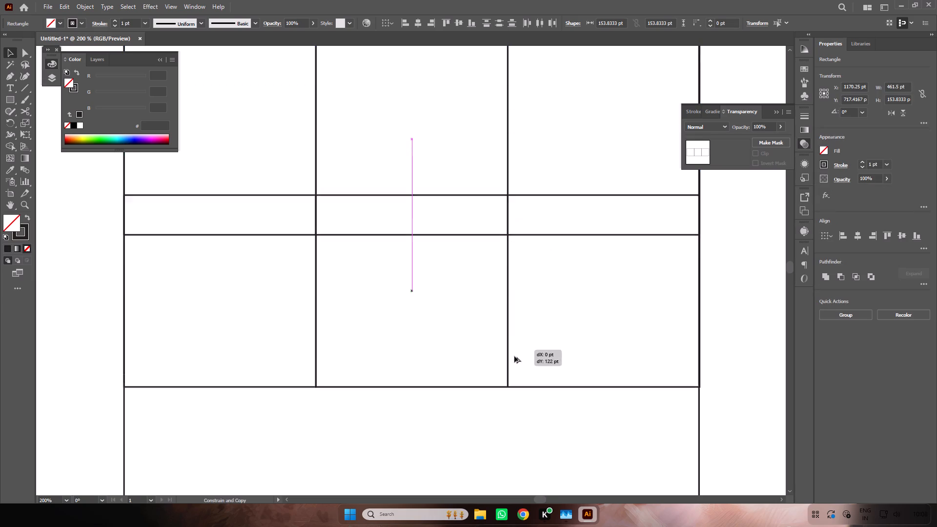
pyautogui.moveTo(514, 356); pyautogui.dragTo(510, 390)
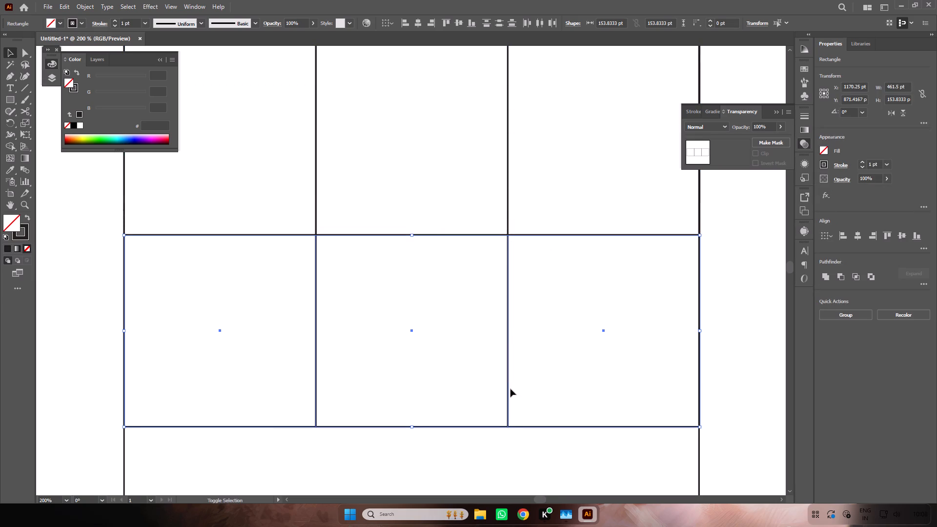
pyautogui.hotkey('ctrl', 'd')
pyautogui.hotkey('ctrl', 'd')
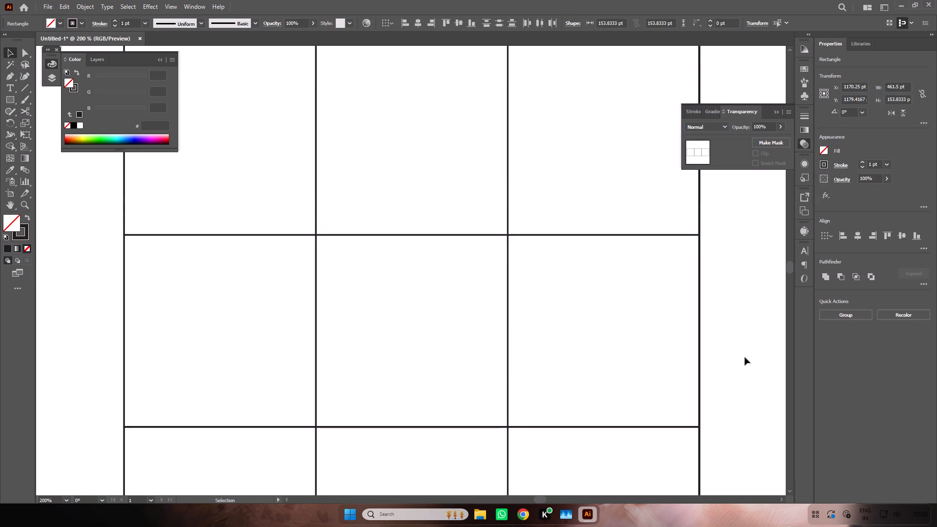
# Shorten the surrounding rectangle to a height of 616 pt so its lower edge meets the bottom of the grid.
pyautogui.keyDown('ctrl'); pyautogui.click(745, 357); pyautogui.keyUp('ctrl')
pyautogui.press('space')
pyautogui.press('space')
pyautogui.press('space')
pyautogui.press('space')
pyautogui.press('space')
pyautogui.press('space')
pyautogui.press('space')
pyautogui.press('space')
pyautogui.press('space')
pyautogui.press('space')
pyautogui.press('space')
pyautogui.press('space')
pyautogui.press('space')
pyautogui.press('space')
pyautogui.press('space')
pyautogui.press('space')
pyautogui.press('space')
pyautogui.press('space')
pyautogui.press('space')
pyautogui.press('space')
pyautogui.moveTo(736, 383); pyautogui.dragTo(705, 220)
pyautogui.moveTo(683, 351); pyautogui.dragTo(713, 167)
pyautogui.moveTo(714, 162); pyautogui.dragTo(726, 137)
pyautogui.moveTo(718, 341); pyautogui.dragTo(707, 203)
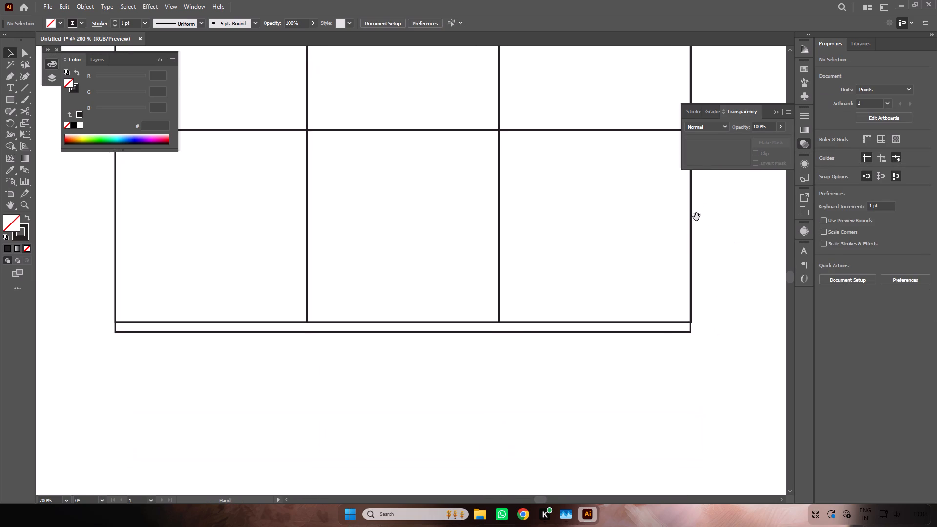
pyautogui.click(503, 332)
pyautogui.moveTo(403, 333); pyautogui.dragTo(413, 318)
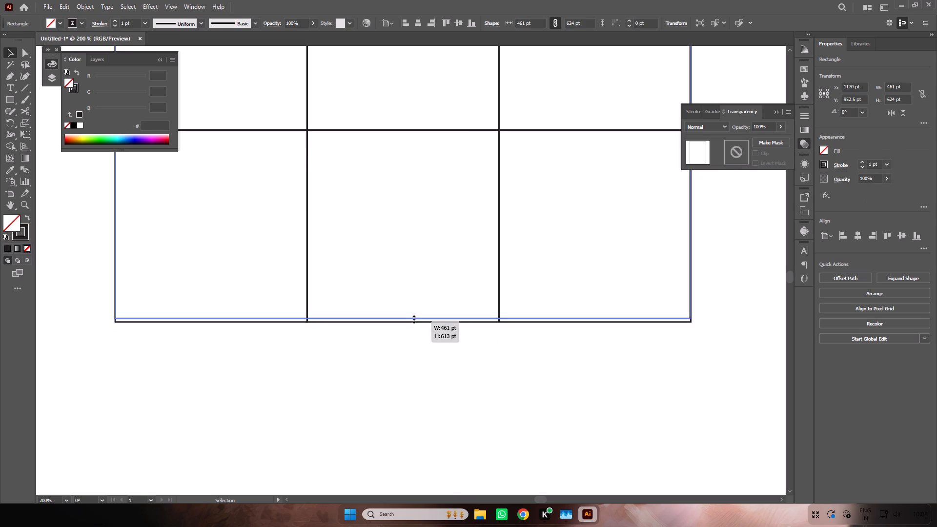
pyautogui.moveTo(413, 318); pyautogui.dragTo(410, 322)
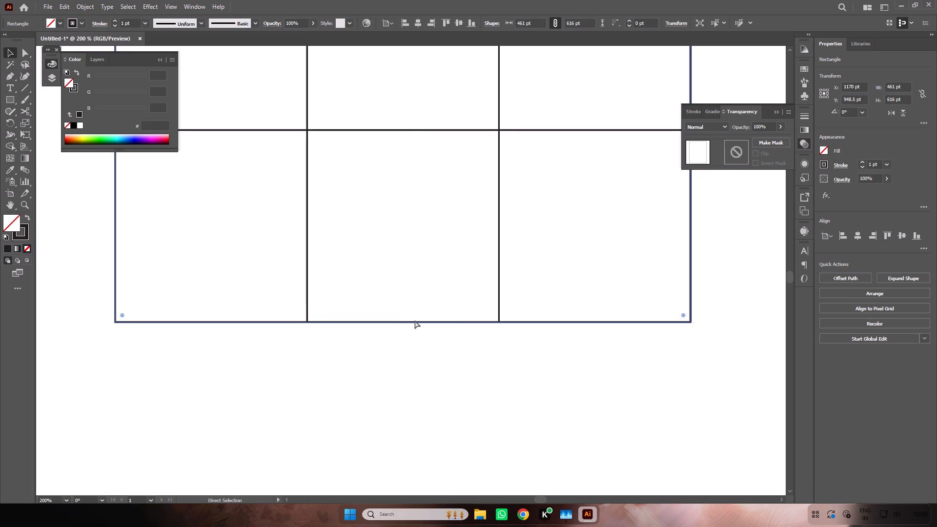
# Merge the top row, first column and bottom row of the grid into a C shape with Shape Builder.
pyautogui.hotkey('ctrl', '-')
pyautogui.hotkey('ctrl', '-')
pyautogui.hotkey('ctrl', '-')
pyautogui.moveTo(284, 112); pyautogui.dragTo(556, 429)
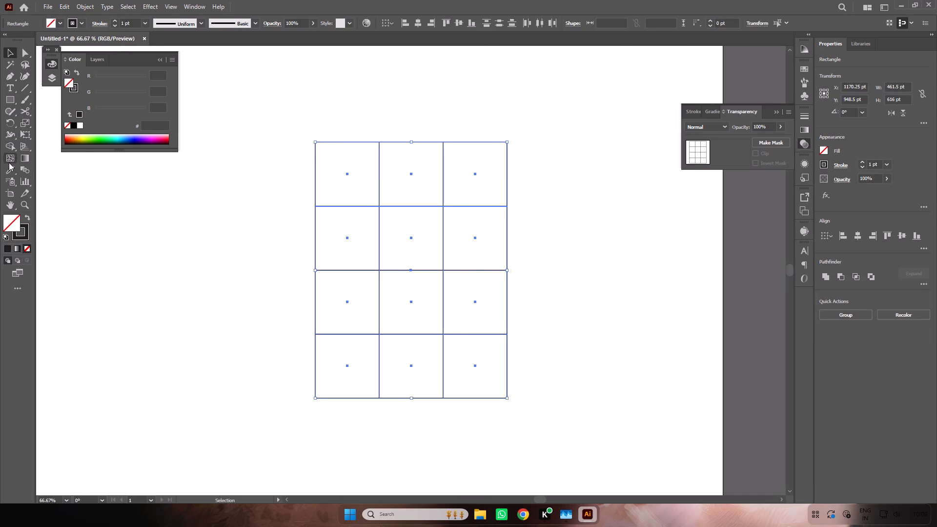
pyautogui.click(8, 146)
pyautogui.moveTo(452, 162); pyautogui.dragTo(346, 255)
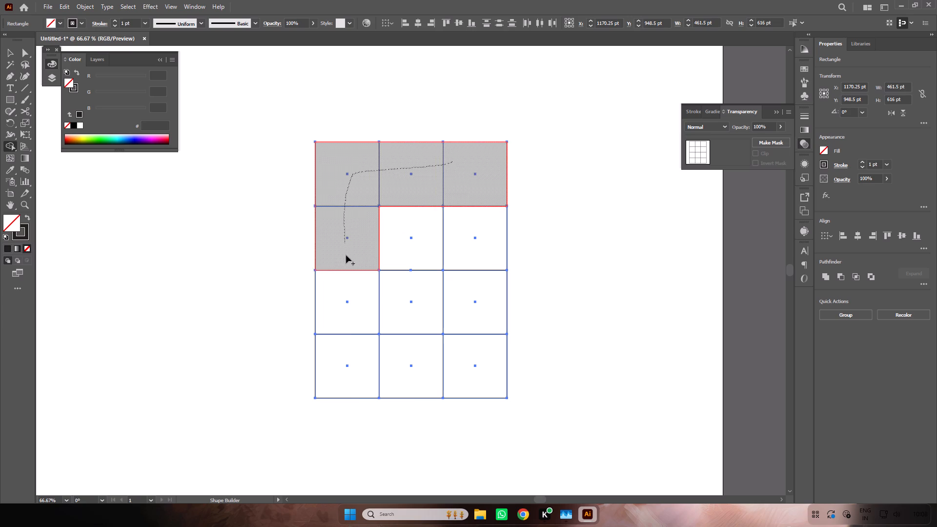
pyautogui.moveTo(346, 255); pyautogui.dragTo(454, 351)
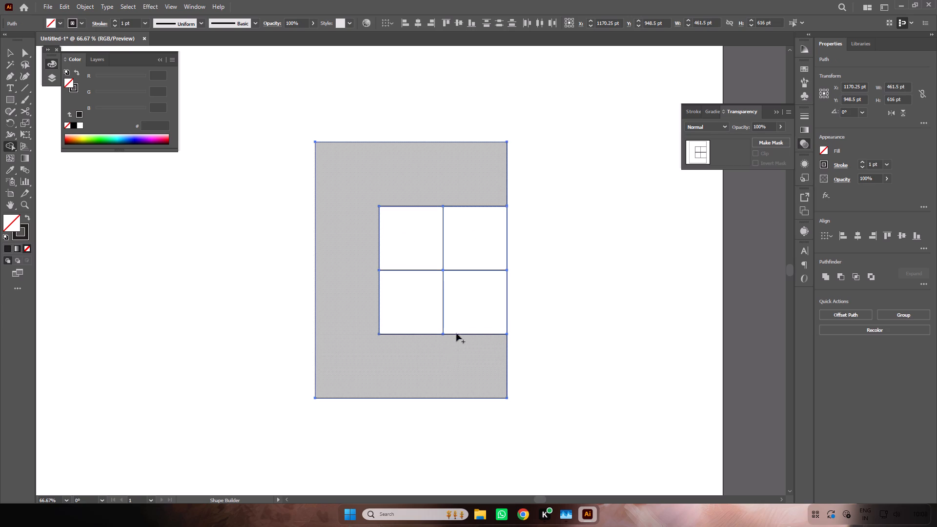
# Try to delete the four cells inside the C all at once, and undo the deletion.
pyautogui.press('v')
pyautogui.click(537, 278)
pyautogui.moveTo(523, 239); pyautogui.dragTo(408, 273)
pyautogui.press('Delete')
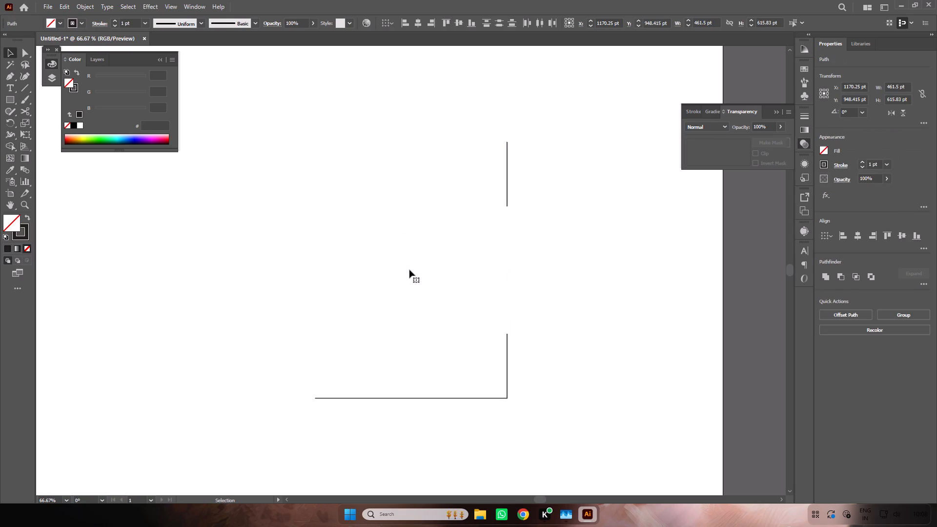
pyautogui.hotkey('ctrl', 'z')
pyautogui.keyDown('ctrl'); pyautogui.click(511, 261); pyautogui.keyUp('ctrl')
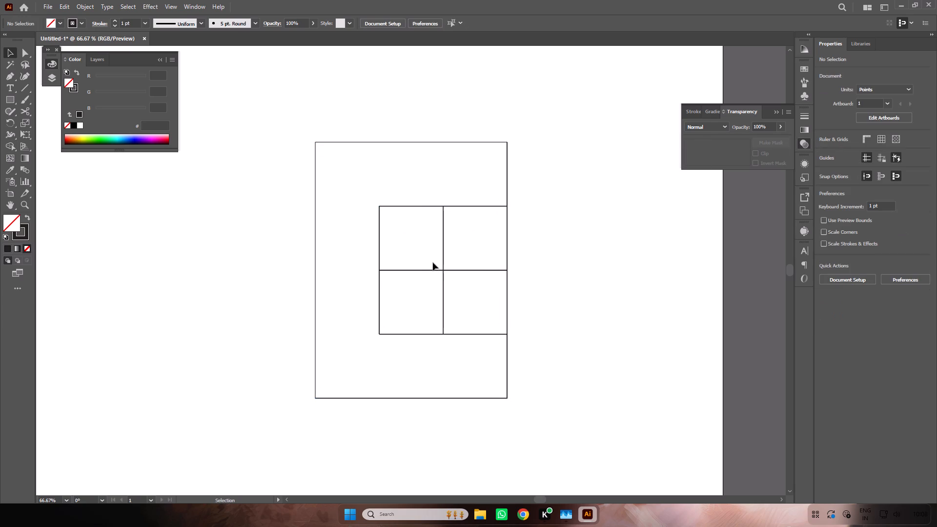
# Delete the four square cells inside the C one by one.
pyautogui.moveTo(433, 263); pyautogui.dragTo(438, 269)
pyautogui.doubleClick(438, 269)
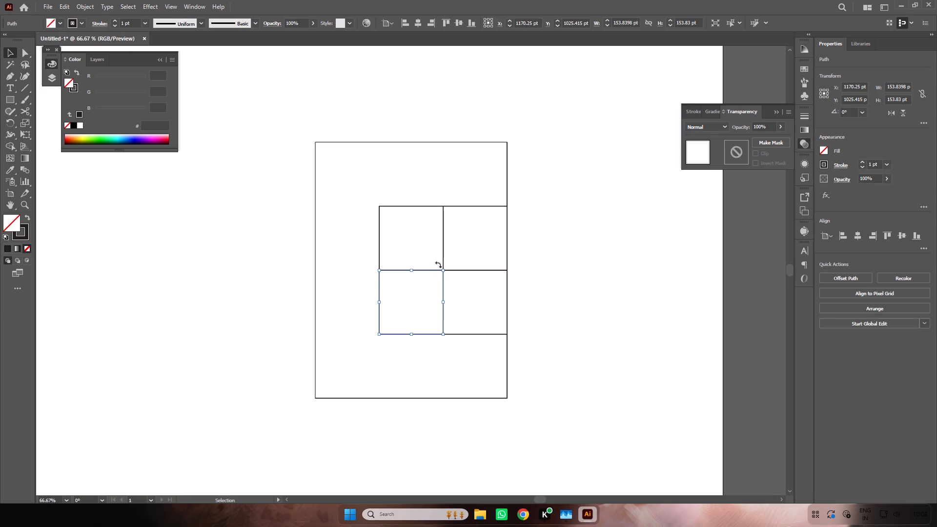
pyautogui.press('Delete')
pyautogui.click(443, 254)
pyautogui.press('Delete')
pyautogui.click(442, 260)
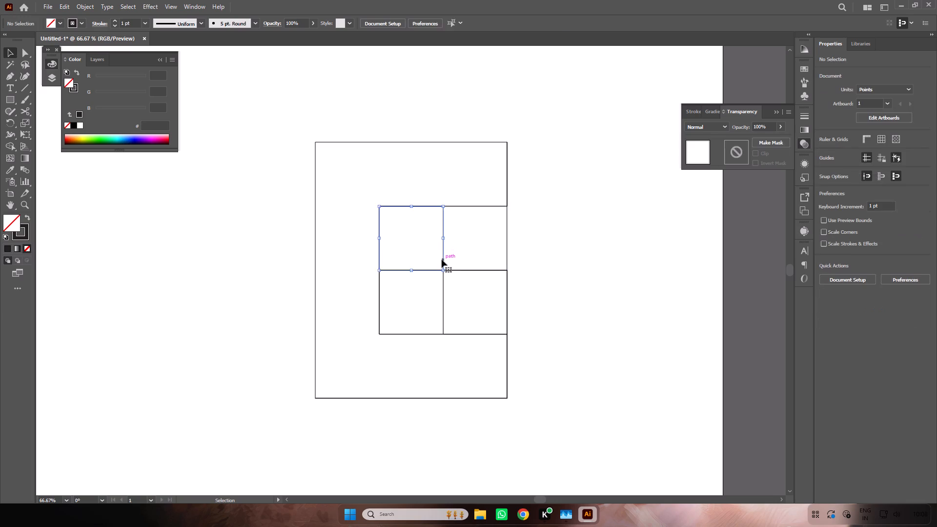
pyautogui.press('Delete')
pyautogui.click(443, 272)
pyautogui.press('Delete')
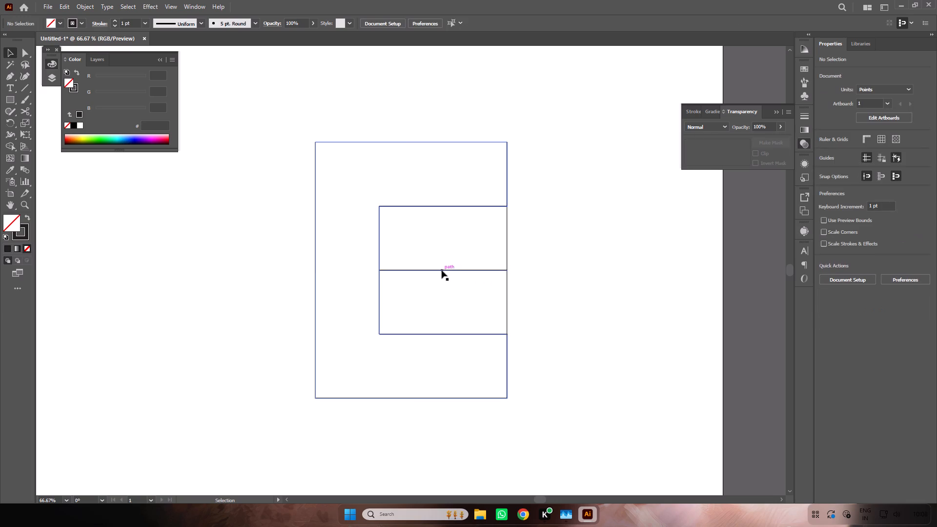
# Examine at high magnification where the horizontal line inside the C meets its inner vertical edge.
pyautogui.click(442, 270)
pyautogui.hotkey('ctrl', '=')
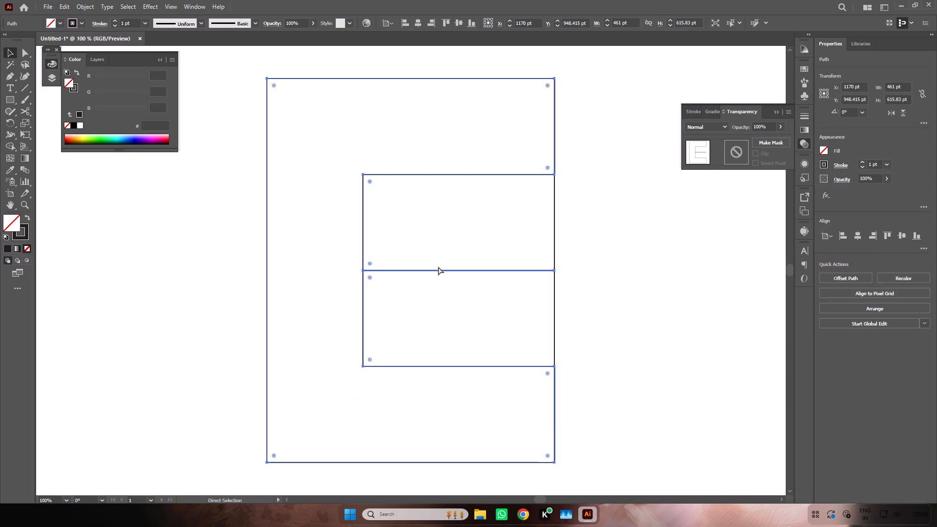
pyautogui.hotkey('ctrl', '=')
pyautogui.hotkey('ctrl', '=')
pyautogui.hotkey('ctrl', '=')
pyautogui.hotkey('ctrl', '=')
pyautogui.hotkey('ctrl', '=')
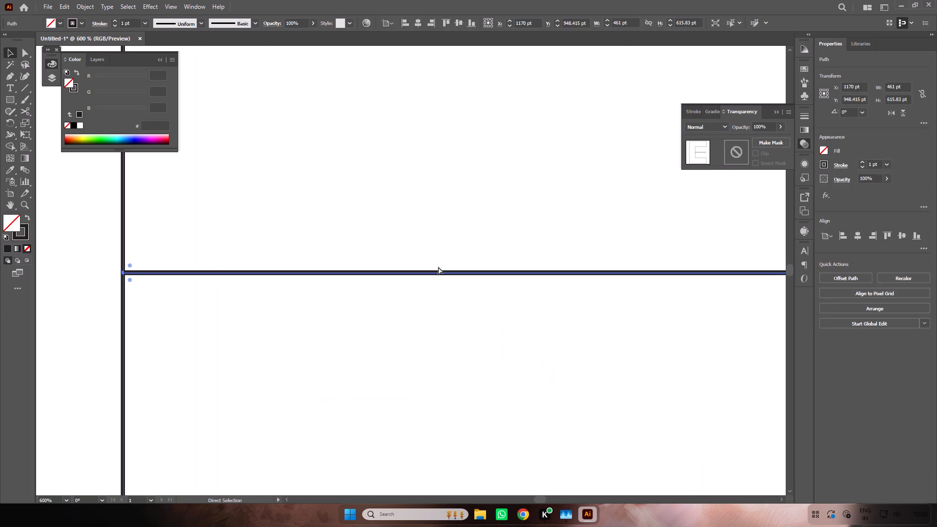
pyautogui.hotkey('ctrl', '=')
pyautogui.hotkey('ctrl', '=')
pyautogui.hotkey('ctrl', '=')
pyautogui.hotkey('ctrl', '=')
pyautogui.press('space')
pyautogui.press('space')
pyautogui.press('space')
pyautogui.press('space')
pyautogui.press('space')
pyautogui.press('space')
pyautogui.press('space')
pyautogui.press('space')
pyautogui.press('space')
pyautogui.press('space')
pyautogui.press('space')
pyautogui.press('space')
pyautogui.press('space')
pyautogui.press('space')
pyautogui.press('space')
pyautogui.press('space')
pyautogui.press('space')
pyautogui.press('space')
pyautogui.press('space')
pyautogui.press('space')
pyautogui.moveTo(306, 229); pyautogui.dragTo(764, 235)
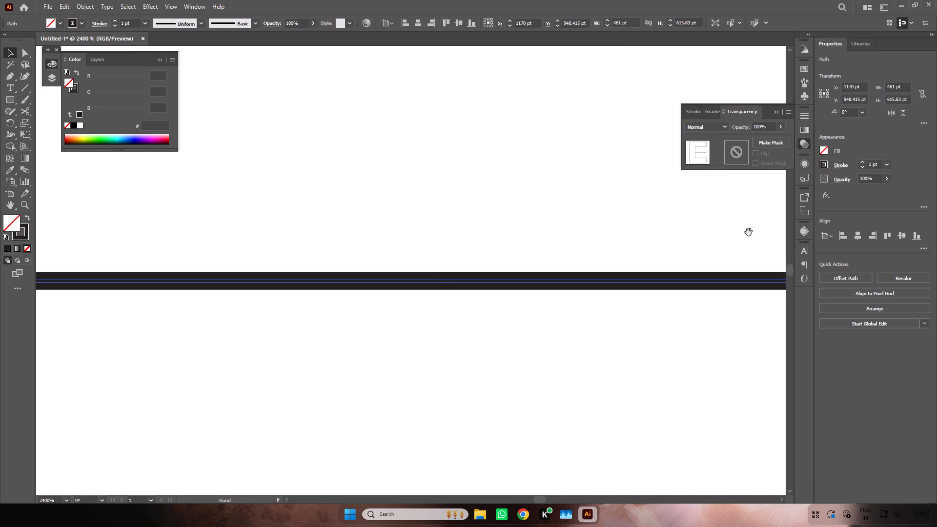
pyautogui.moveTo(353, 238); pyautogui.dragTo(649, 239)
pyautogui.moveTo(249, 218); pyautogui.dragTo(498, 214)
pyautogui.moveTo(242, 205); pyautogui.dragTo(292, 201)
pyautogui.click(292, 201)
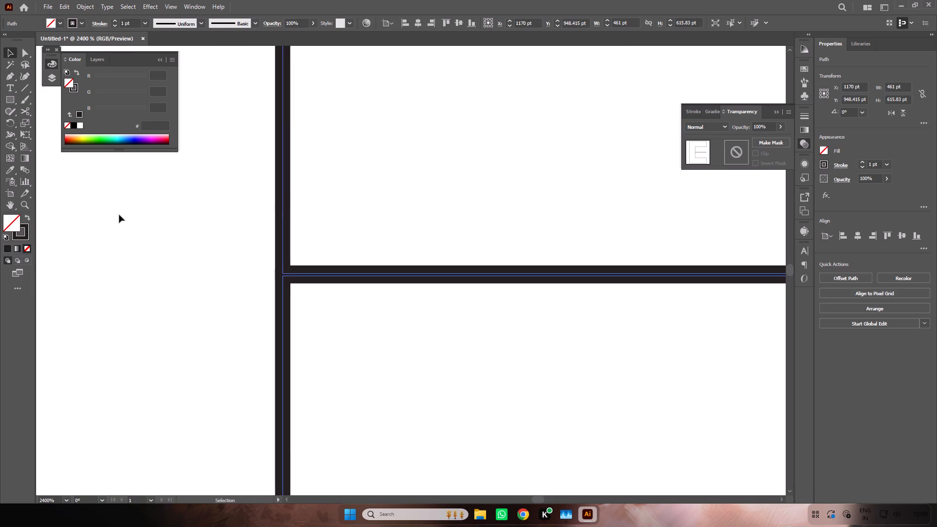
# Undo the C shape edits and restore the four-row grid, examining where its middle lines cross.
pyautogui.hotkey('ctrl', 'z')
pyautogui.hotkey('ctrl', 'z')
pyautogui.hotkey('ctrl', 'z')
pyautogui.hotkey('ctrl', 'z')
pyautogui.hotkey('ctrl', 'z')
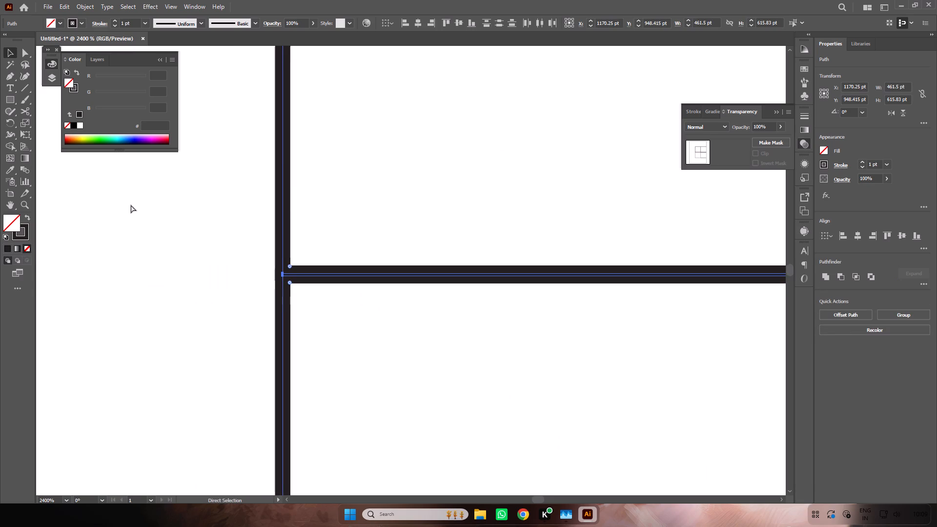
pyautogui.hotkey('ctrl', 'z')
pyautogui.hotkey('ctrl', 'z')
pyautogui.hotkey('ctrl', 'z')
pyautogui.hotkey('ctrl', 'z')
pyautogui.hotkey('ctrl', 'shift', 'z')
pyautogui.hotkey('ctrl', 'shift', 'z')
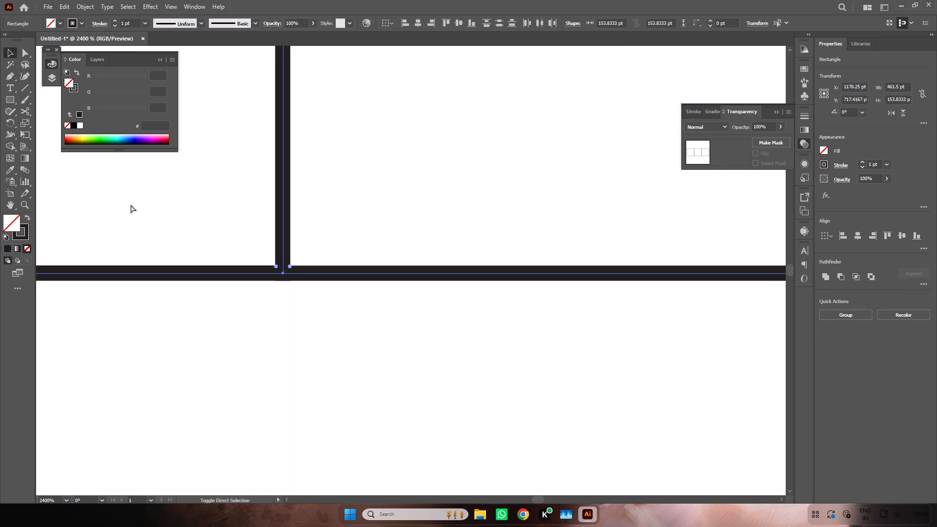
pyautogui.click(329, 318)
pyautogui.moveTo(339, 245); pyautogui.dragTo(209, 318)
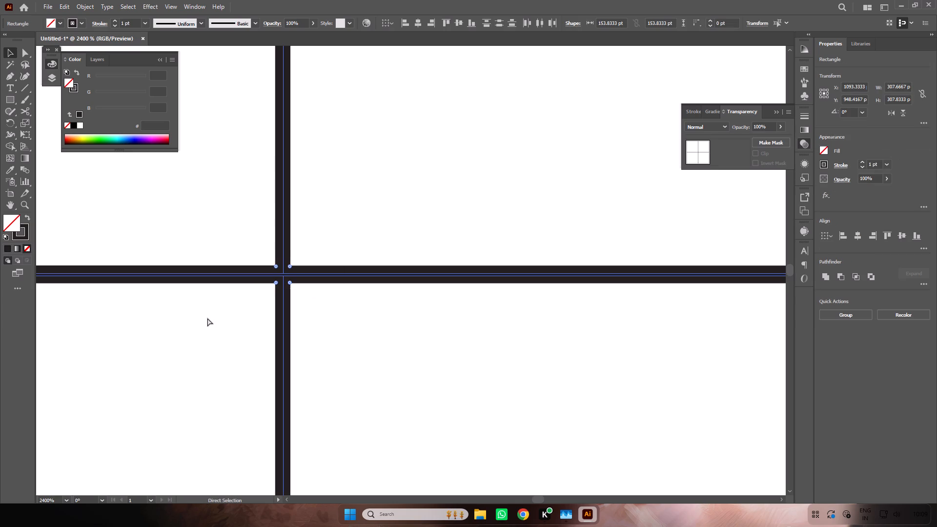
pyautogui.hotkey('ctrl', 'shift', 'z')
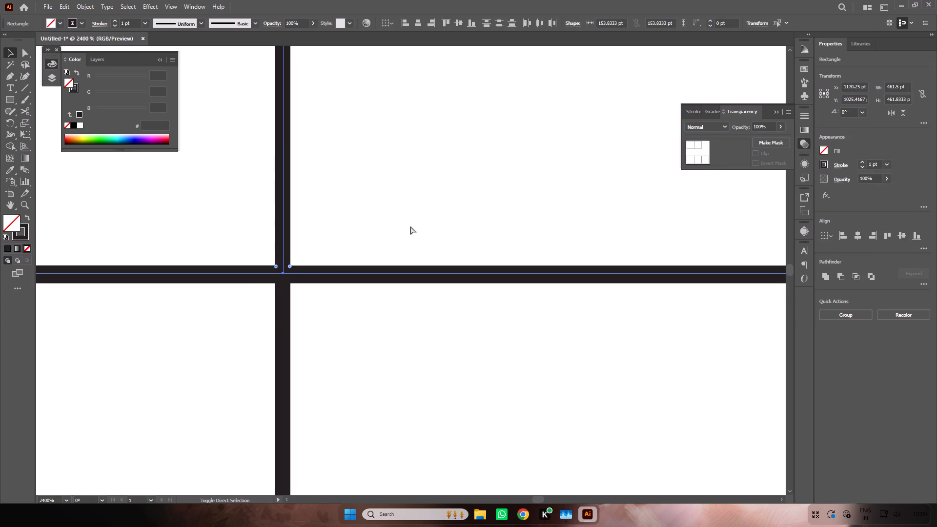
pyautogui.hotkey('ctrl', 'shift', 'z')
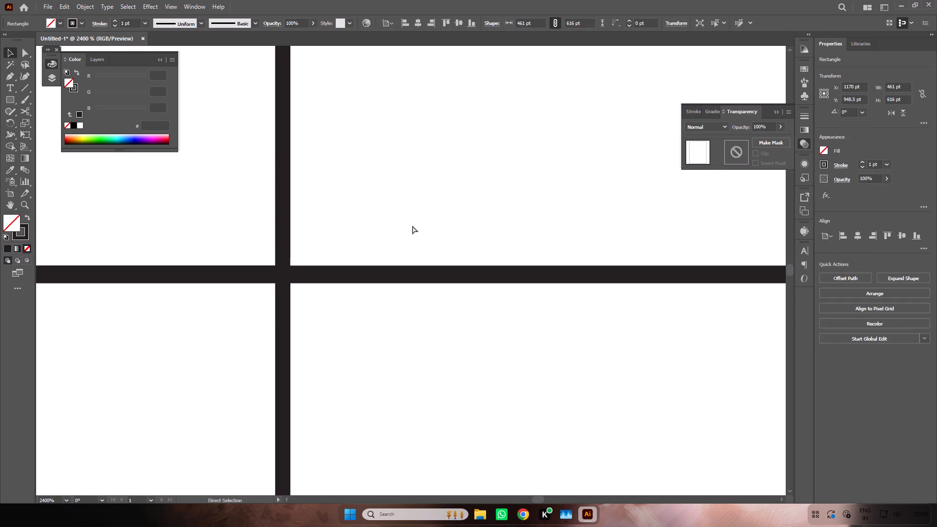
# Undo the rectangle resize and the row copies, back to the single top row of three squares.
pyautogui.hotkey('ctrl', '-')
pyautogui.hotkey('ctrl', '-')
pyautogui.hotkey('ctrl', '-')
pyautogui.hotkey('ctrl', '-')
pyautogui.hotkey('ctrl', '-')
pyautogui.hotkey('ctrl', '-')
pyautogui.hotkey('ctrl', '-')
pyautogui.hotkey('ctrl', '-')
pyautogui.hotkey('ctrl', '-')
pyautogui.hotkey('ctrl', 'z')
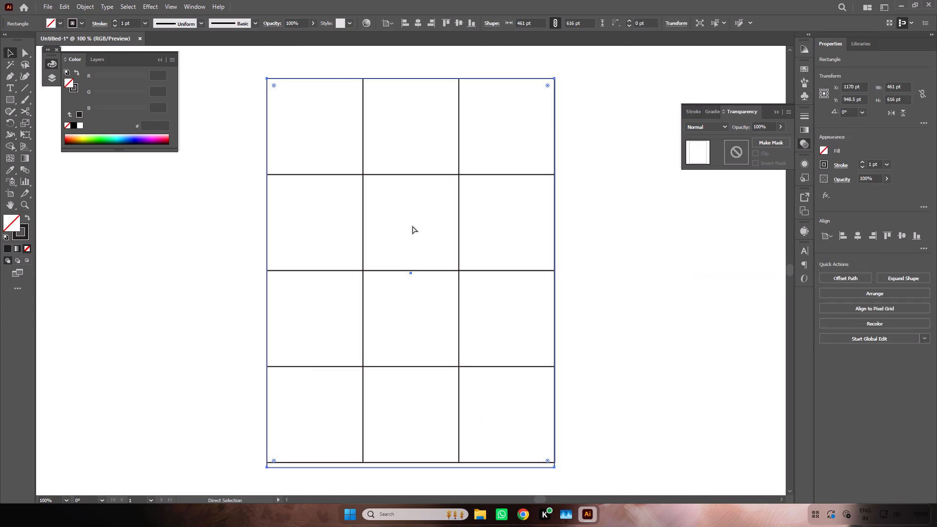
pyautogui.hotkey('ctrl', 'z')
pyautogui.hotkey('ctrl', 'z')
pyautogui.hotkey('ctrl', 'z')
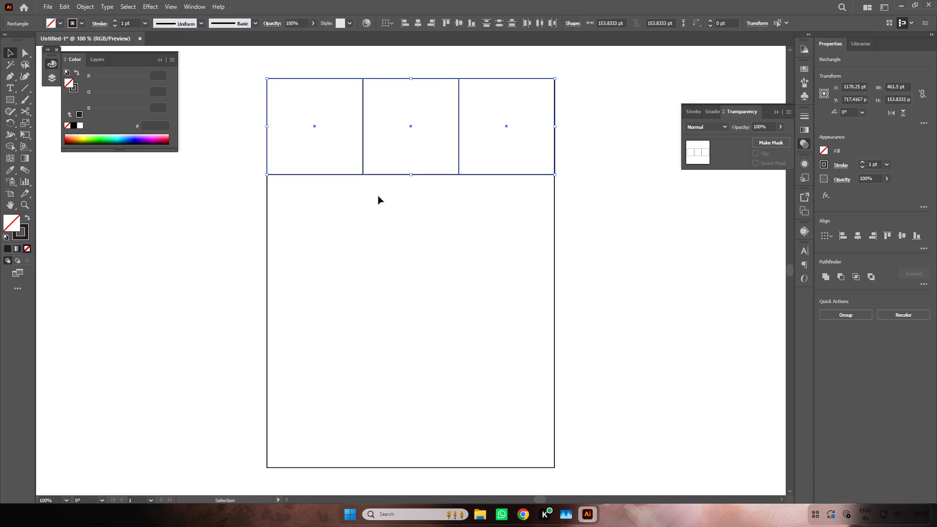
# Copy the top row of three squares straight down 154 pt, directly below the original row.
pyautogui.moveTo(430, 175); pyautogui.dragTo(429, 274)
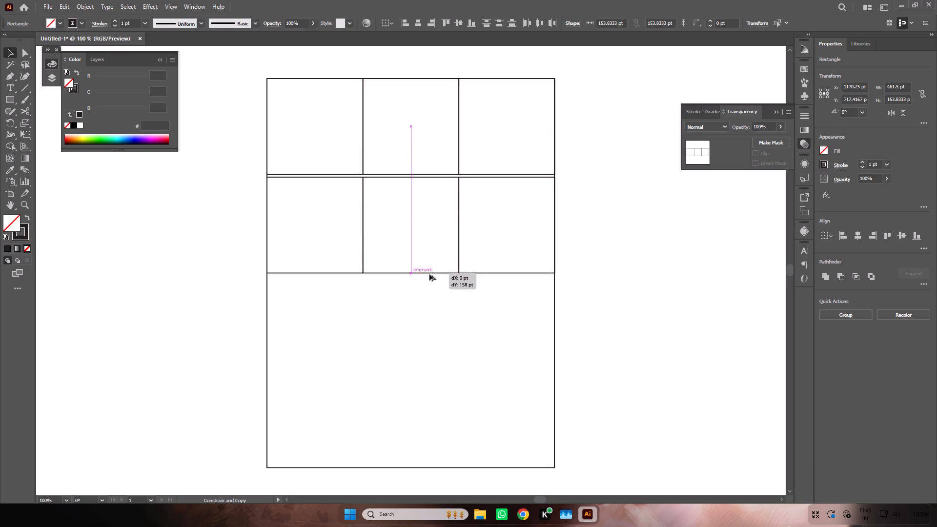
pyautogui.moveTo(429, 274); pyautogui.dragTo(436, 270)
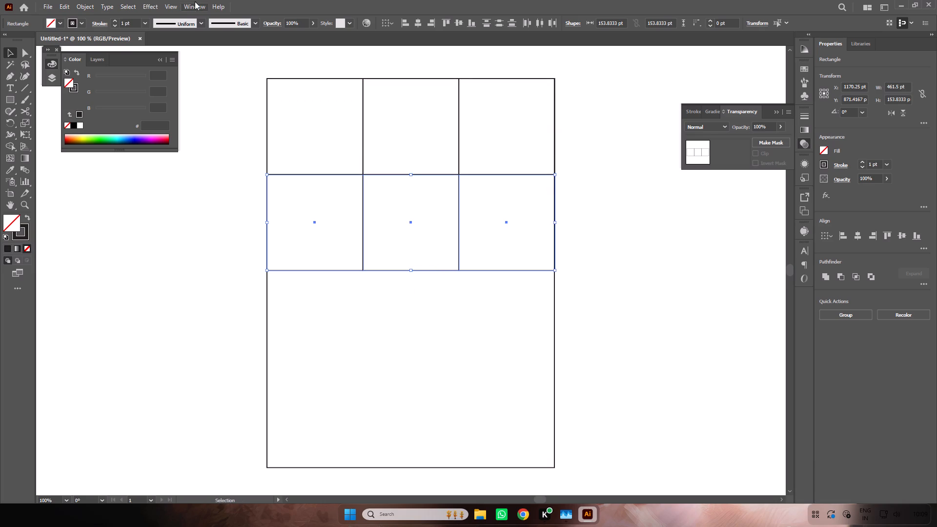
# Switch the document display to Outline mode.
pyautogui.click(152, 5)
pyautogui.click(196, 10)
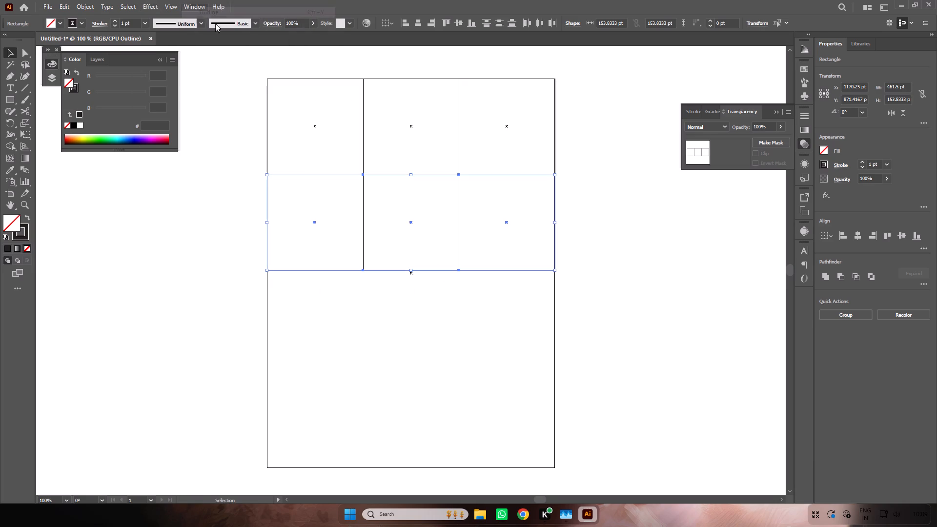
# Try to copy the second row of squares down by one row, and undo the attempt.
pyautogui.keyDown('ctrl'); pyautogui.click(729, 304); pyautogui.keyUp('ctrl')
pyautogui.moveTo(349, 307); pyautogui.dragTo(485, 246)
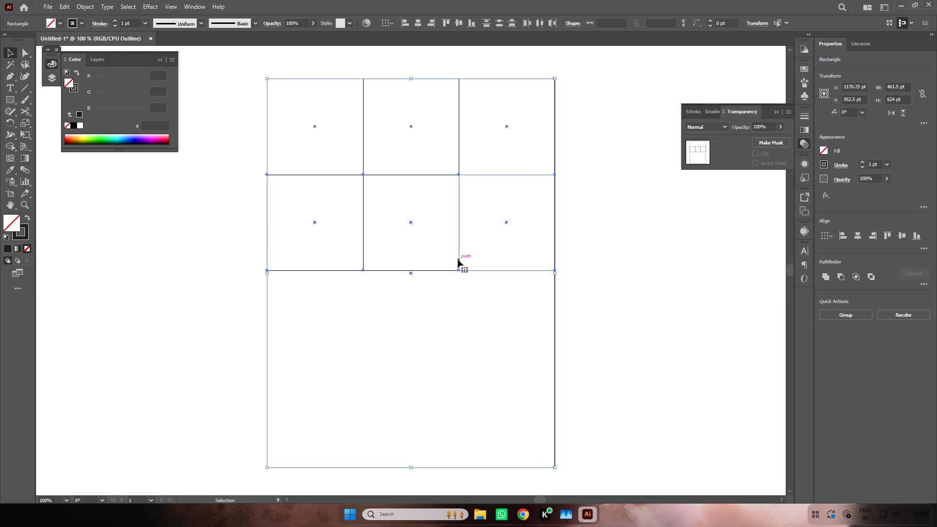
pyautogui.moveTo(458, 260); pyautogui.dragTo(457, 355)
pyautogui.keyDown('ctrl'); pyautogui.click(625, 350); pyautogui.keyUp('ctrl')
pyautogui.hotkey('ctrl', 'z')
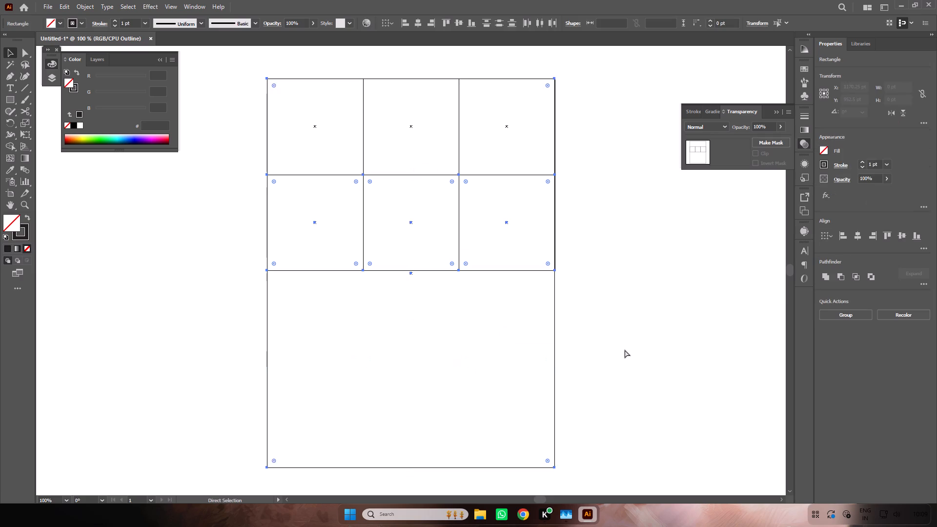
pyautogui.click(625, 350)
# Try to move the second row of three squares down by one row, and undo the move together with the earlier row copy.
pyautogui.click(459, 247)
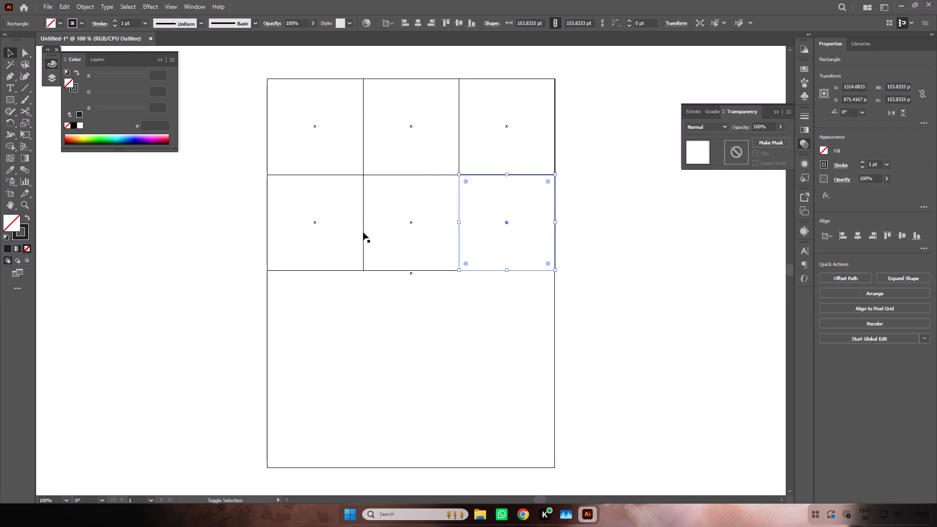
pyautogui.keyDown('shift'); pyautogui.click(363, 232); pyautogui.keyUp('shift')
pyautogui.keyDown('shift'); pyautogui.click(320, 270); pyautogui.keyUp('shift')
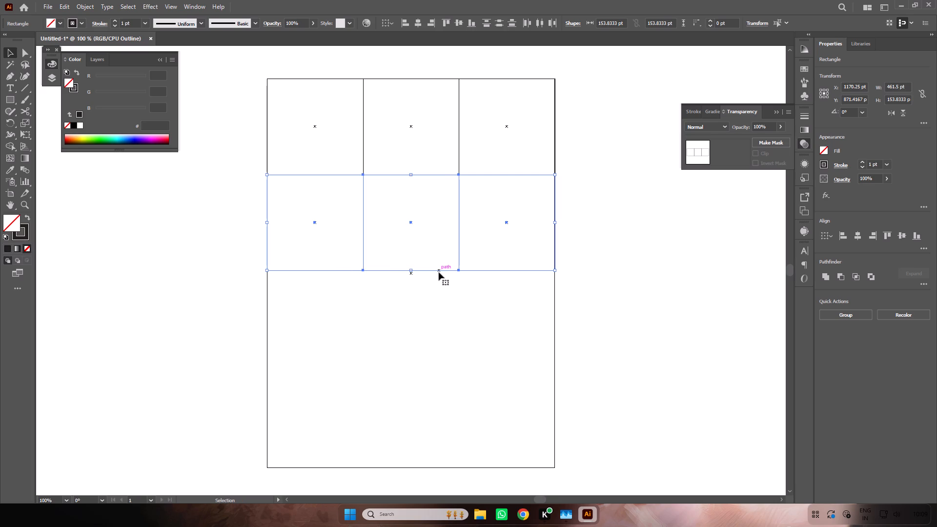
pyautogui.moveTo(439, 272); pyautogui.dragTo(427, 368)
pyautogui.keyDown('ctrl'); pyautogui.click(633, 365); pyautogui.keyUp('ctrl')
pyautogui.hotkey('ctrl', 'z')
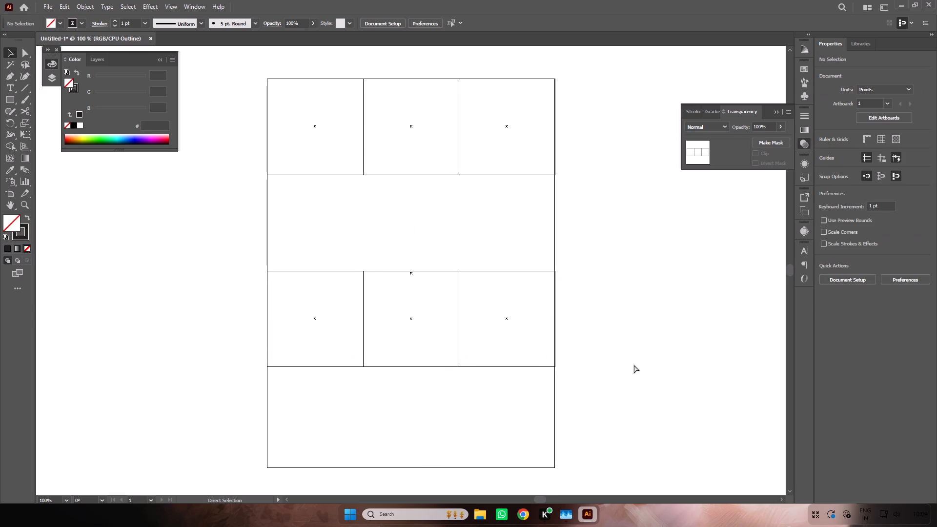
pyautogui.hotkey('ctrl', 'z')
# Delete the large rectangle that surrounds the grid area, keeping only the top row of three squares.
pyautogui.moveTo(580, 288); pyautogui.dragTo(545, 290)
pyautogui.press('Delete')
# Copy the top row of three squares straight down about 154 pt to form the second row directly below it.
pyautogui.moveTo(275, 232); pyautogui.dragTo(530, 154)
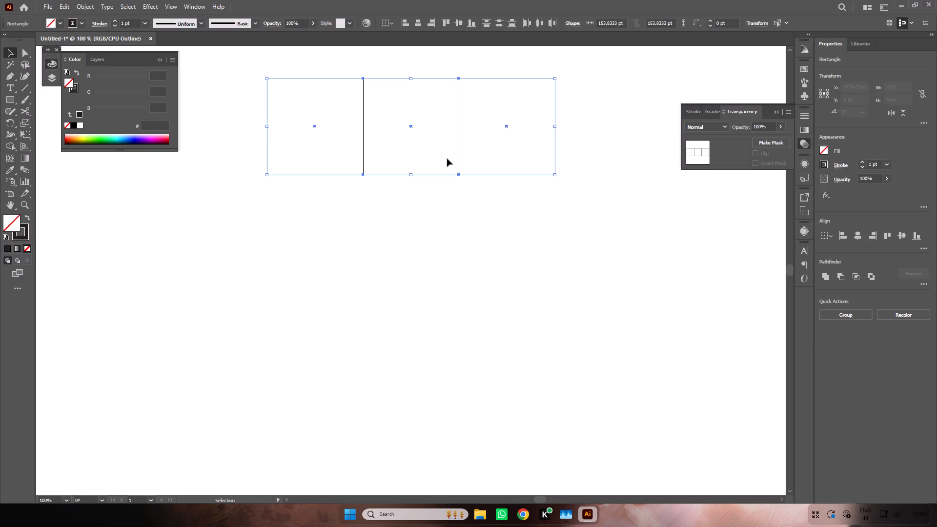
pyautogui.moveTo(457, 158); pyautogui.dragTo(451, 253)
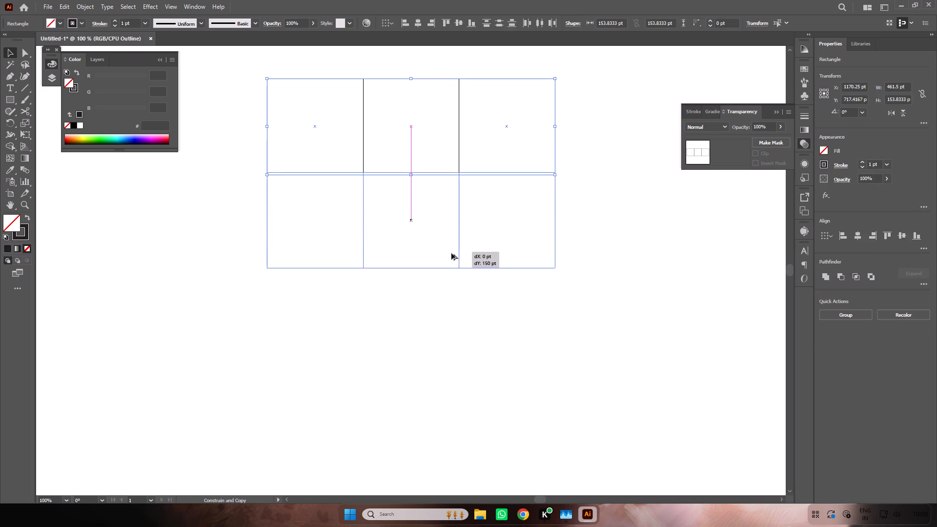
pyautogui.moveTo(451, 253); pyautogui.dragTo(451, 254)
pyautogui.keyDown('ctrl'); pyautogui.doubleClick(478, 325); pyautogui.keyUp('ctrl')
# Copy the second row straight down about 154 pt to form the third row, with its top edge against the second row's bottom edge.
pyautogui.hotkey('ctrl', '=')
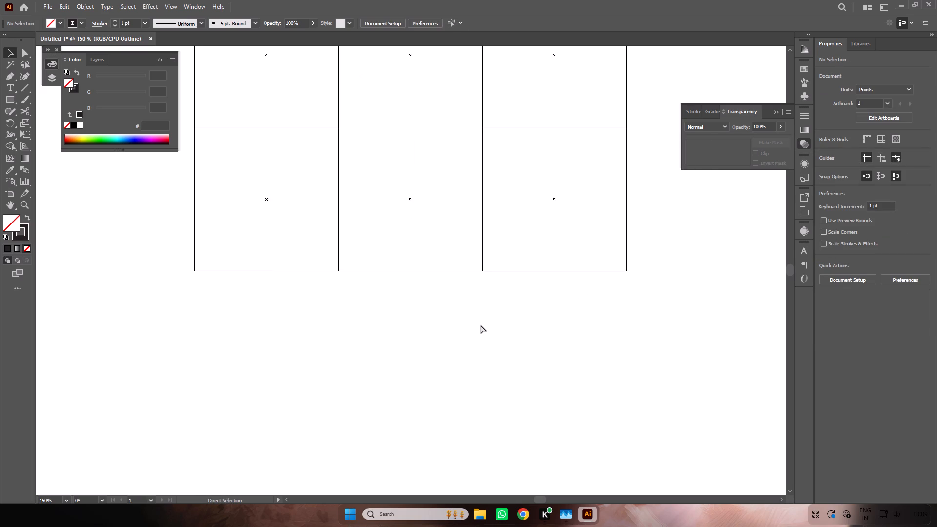
pyautogui.hotkey('ctrl', '=')
pyautogui.hotkey('ctrl', '=')
pyautogui.moveTo(205, 322); pyautogui.dragTo(582, 216)
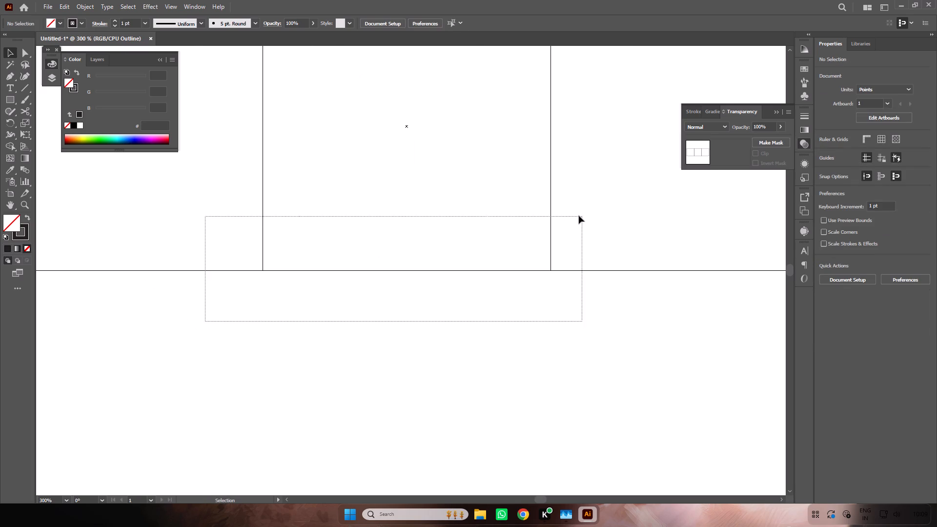
pyautogui.moveTo(551, 223); pyautogui.dragTo(543, 507)
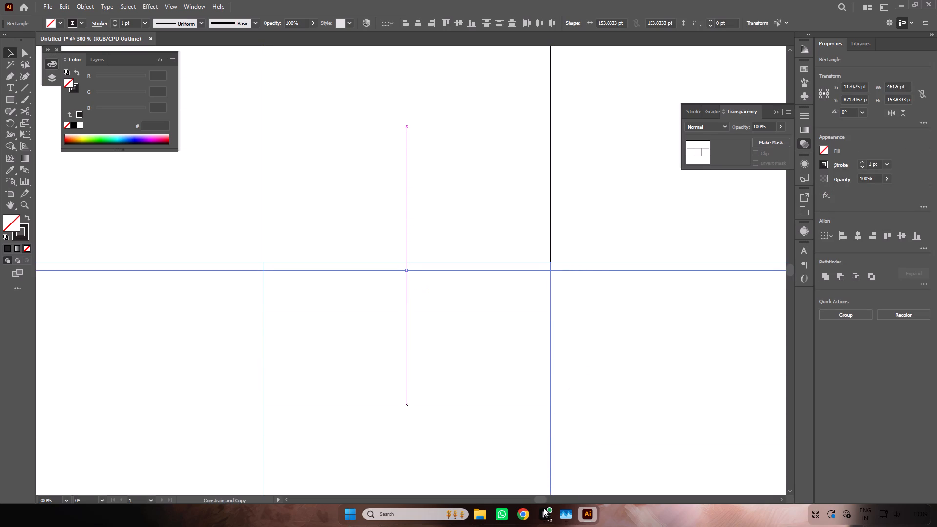
pyautogui.moveTo(543, 507); pyautogui.dragTo(545, 452)
pyautogui.press('space')
pyautogui.press('space')
pyautogui.press('space')
pyautogui.moveTo(585, 420); pyautogui.dragTo(585, 414)
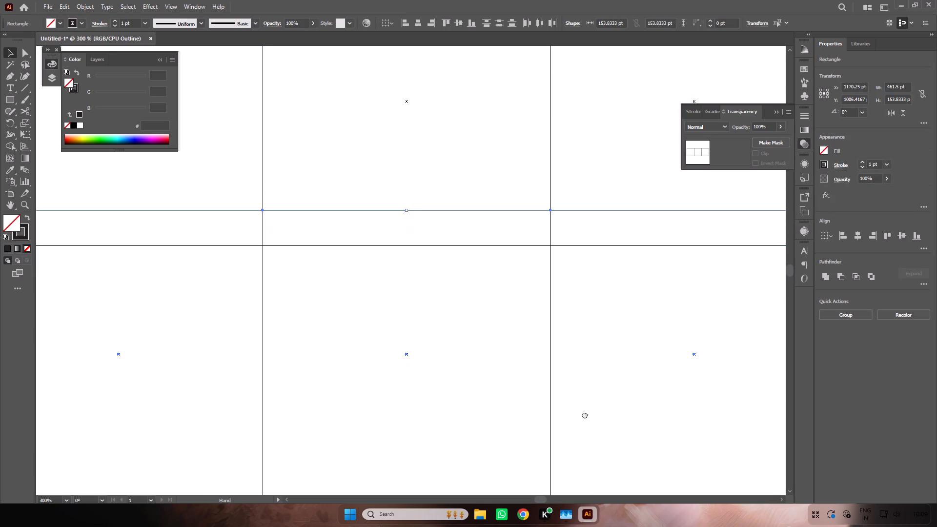
pyautogui.moveTo(585, 414); pyautogui.dragTo(574, 366)
pyautogui.moveTo(523, 158); pyautogui.dragTo(522, 179)
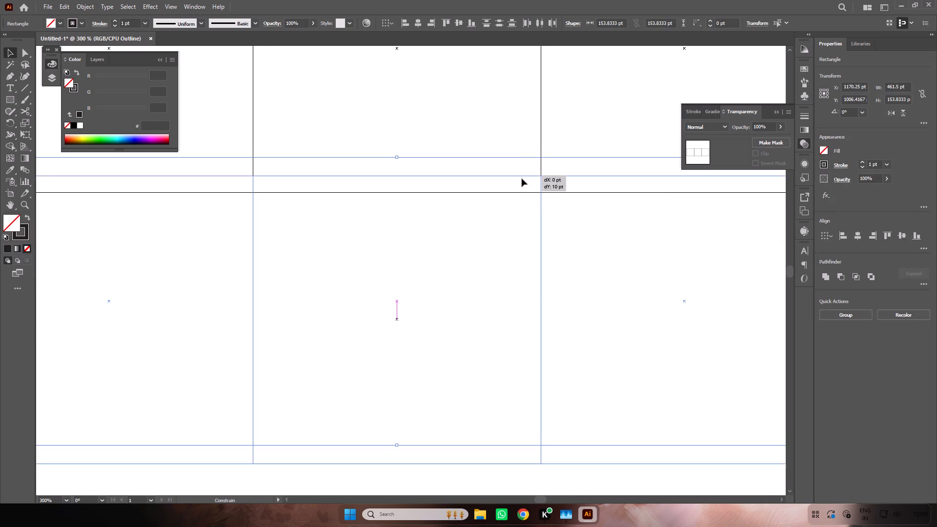
pyautogui.moveTo(522, 179); pyautogui.dragTo(517, 194)
pyautogui.keyDown('ctrl'); pyautogui.click(592, 244); pyautogui.keyUp('ctrl')
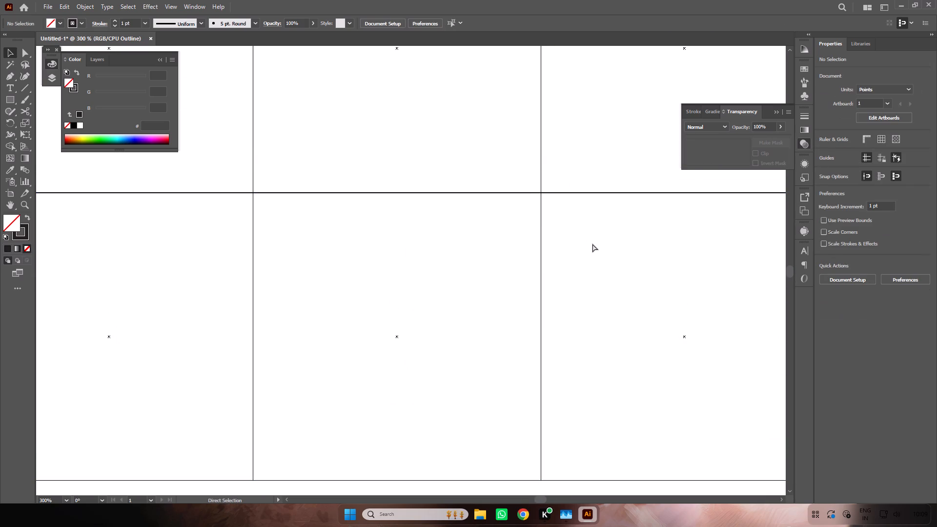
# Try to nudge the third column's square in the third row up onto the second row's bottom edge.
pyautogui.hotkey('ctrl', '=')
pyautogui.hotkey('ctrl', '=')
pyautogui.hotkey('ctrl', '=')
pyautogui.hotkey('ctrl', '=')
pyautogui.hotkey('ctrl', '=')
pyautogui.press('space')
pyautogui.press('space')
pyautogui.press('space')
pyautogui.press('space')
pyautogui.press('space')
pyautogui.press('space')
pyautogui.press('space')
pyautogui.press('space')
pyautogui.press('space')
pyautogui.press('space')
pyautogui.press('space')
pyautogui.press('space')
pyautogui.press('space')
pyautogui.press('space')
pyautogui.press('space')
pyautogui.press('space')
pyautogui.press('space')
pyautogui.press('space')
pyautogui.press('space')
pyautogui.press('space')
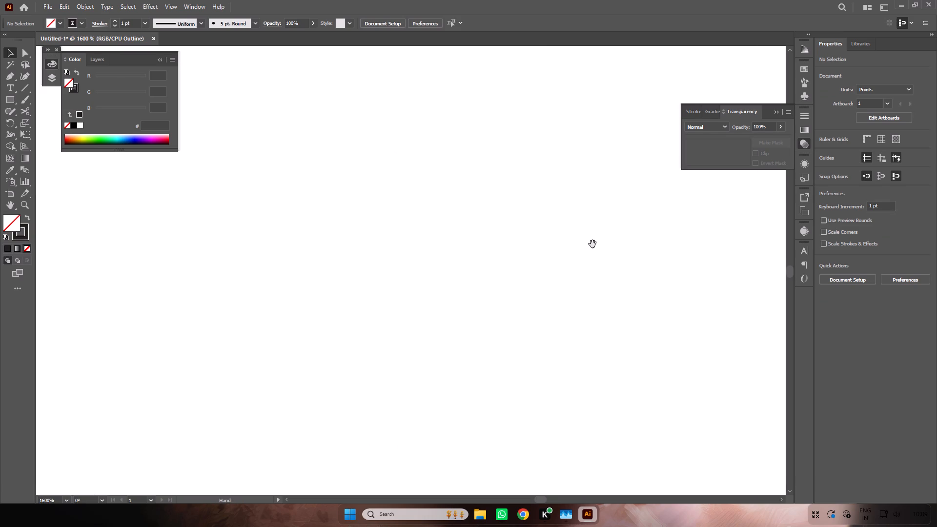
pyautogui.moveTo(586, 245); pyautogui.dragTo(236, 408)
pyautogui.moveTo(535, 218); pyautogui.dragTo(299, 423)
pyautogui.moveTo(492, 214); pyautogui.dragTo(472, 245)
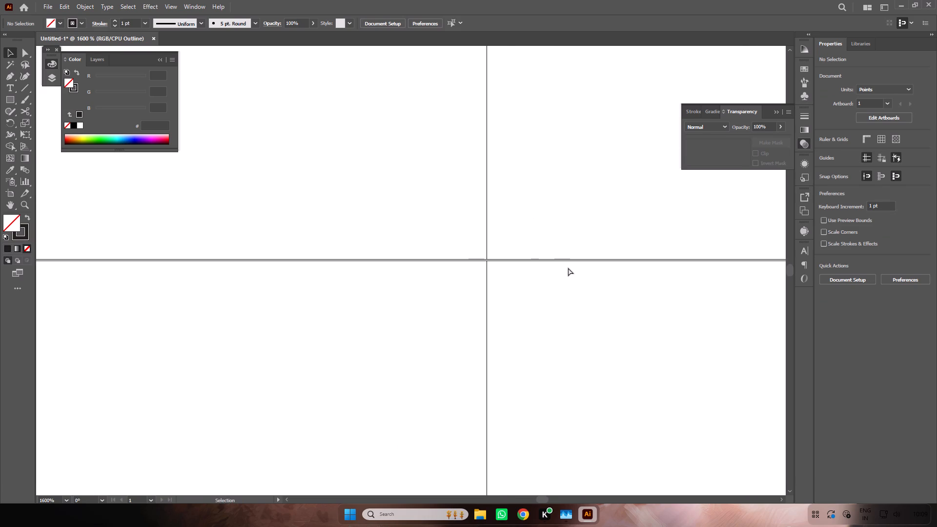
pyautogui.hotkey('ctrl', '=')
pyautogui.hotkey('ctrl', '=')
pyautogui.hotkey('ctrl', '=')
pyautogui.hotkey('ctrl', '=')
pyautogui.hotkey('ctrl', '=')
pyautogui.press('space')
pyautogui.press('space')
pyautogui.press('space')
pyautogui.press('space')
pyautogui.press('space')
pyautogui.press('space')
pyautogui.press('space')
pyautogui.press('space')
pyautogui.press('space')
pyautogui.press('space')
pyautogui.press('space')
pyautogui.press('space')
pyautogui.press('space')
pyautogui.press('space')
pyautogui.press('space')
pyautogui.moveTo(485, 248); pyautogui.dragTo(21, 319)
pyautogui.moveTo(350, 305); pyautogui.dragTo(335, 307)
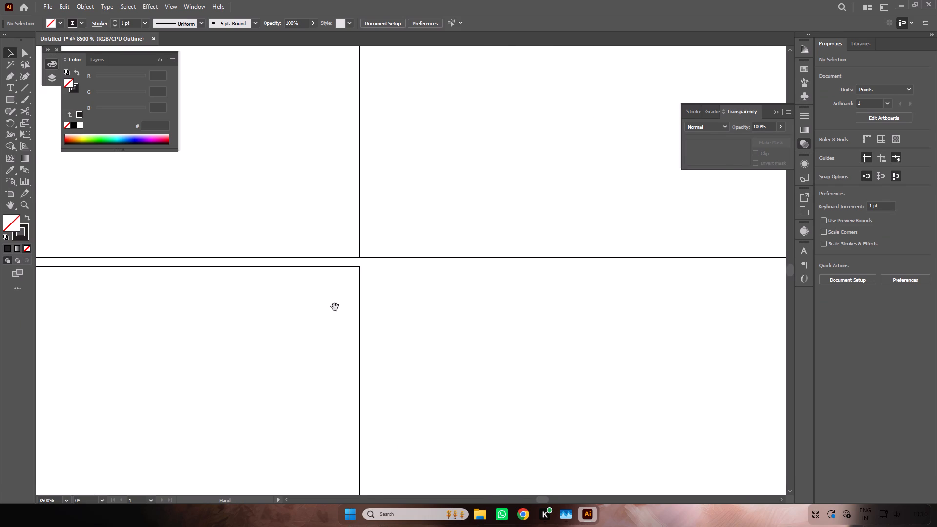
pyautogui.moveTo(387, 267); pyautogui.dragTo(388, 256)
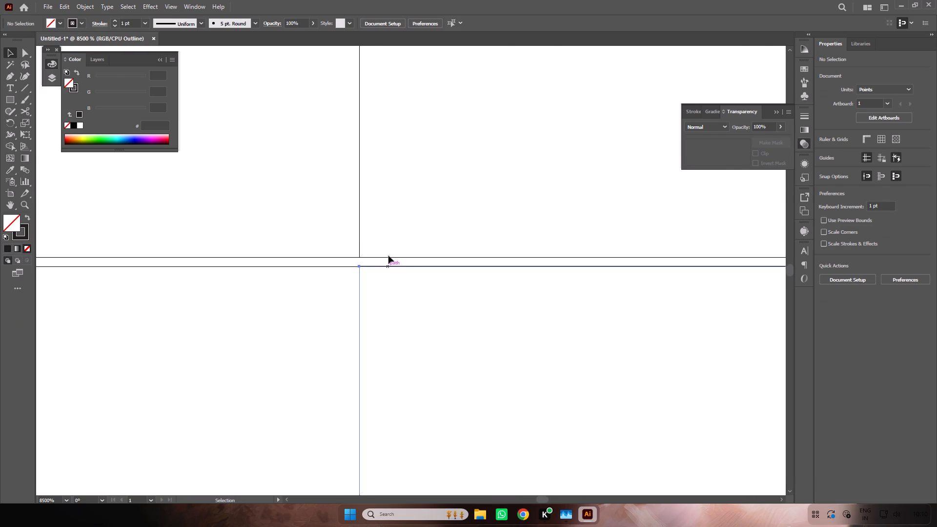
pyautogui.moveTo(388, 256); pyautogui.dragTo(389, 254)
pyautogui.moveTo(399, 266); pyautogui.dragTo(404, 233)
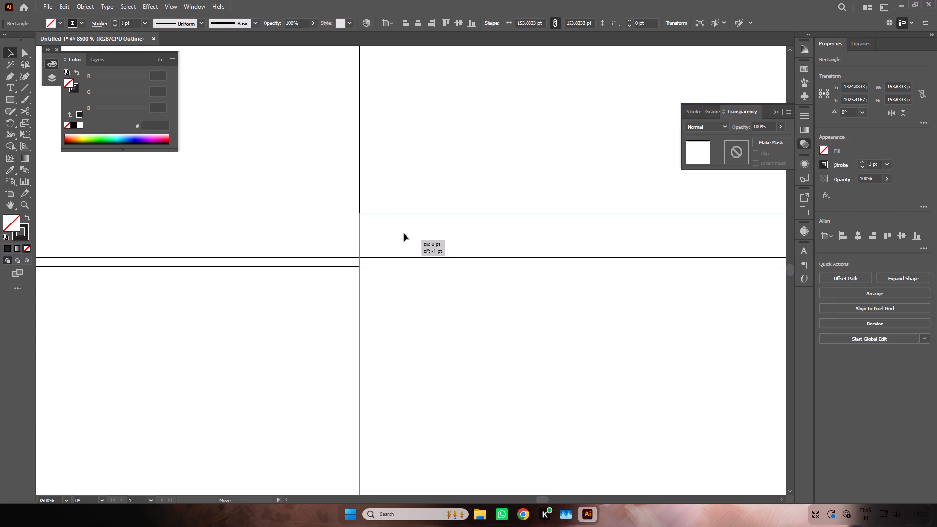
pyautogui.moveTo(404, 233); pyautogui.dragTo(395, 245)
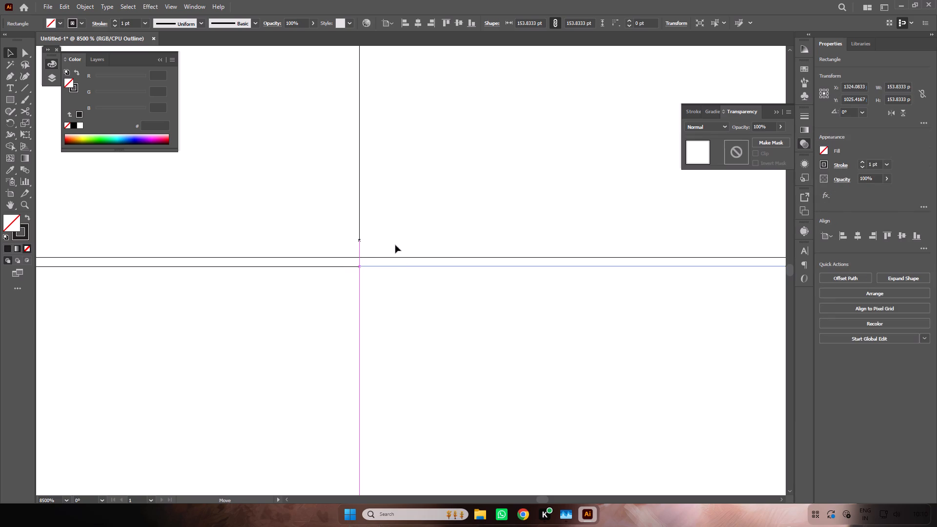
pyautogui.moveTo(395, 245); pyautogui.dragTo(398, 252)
# Turn off Snap to Pixel and clear the selection.
pyautogui.click(166, 3)
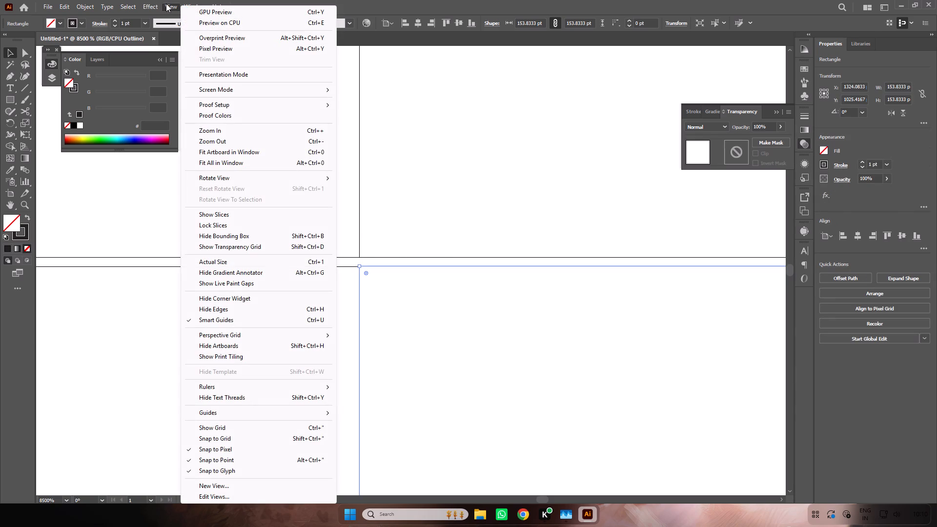
pyautogui.click(240, 449)
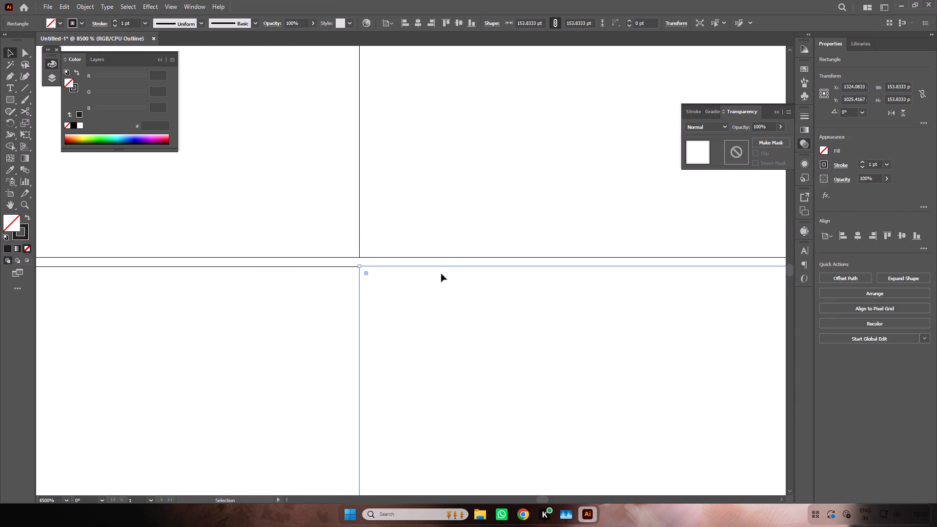
pyautogui.click(431, 290)
# Move the third row's third-column and middle squares up 0.17 pt each so their top edges snap onto the second row's bottom edge.
pyautogui.moveTo(437, 265); pyautogui.dragTo(437, 258)
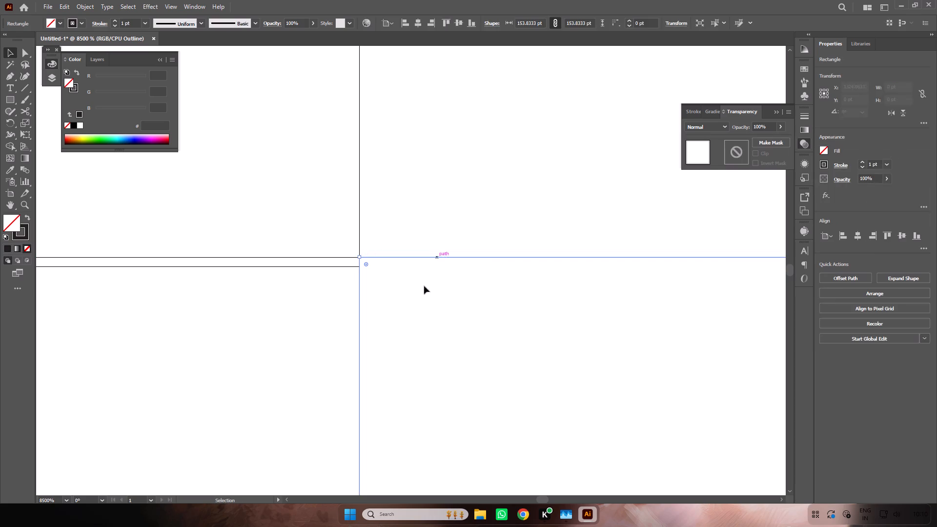
pyautogui.click(421, 290)
pyautogui.moveTo(301, 266); pyautogui.dragTo(303, 257)
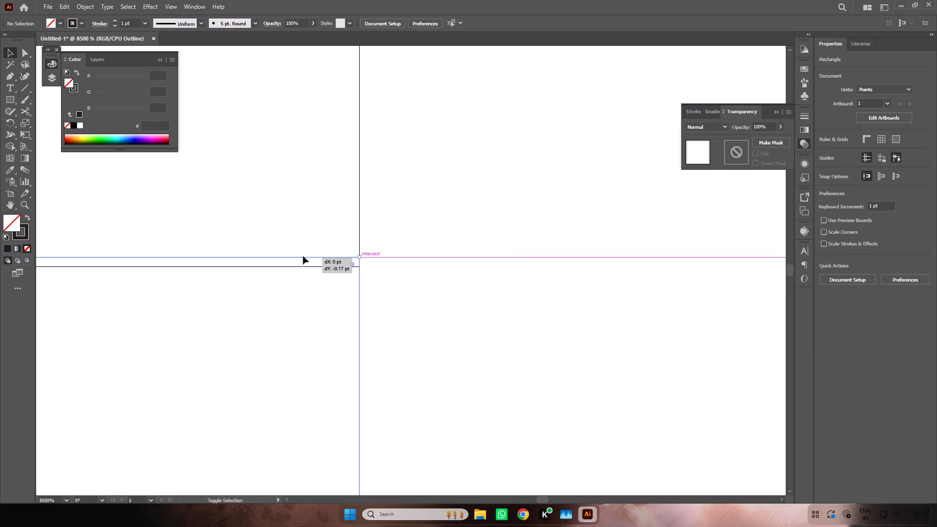
pyautogui.keyDown('ctrl'); pyautogui.click(306, 239); pyautogui.keyUp('ctrl')
# Align the third row's first-column square so its top edge snaps onto the second row's bottom edge.
pyautogui.press('space')
pyautogui.press('space')
pyautogui.press('space')
pyautogui.press('space')
pyautogui.press('space')
pyautogui.press('space')
pyautogui.press('space')
pyautogui.press('space')
pyautogui.press('space')
pyautogui.press('space')
pyautogui.press('space')
pyautogui.press('space')
pyautogui.press('space')
pyautogui.press('space')
pyautogui.press('space')
pyautogui.press('space')
pyautogui.press('space')
pyautogui.press('space')
pyautogui.press('space')
pyautogui.press('space')
pyautogui.moveTo(268, 239); pyautogui.dragTo(545, 234)
pyautogui.moveTo(131, 231); pyautogui.dragTo(621, 223)
pyautogui.moveTo(110, 219); pyautogui.dragTo(661, 222)
pyautogui.moveTo(233, 233); pyautogui.dragTo(672, 224)
pyautogui.moveTo(196, 219); pyautogui.dragTo(494, 220)
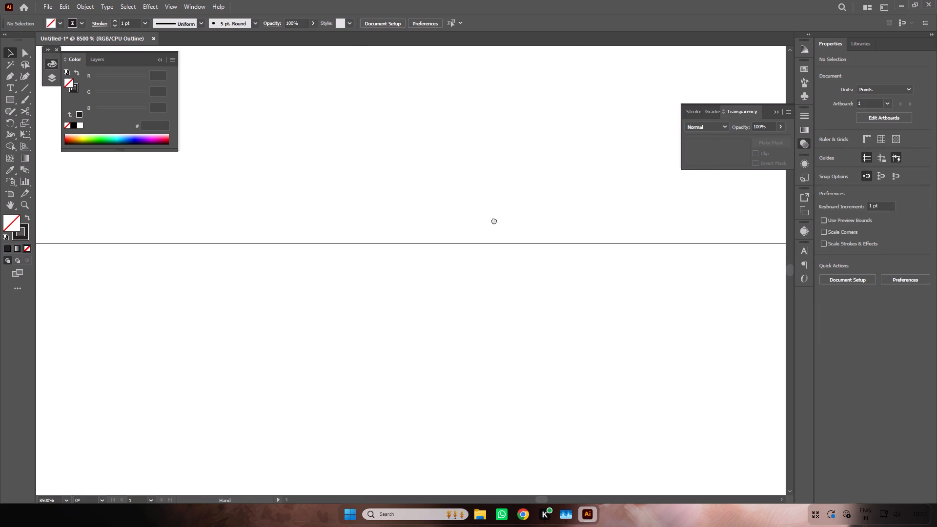
pyautogui.moveTo(494, 220); pyautogui.dragTo(689, 219)
pyautogui.moveTo(263, 215); pyautogui.dragTo(605, 214)
pyautogui.moveTo(177, 217); pyautogui.dragTo(706, 214)
pyautogui.moveTo(182, 215); pyautogui.dragTo(718, 222)
pyautogui.moveTo(296, 220); pyautogui.dragTo(573, 223)
pyautogui.moveTo(205, 221); pyautogui.dragTo(548, 226)
pyautogui.moveTo(109, 212); pyautogui.dragTo(640, 209)
pyautogui.moveTo(198, 213); pyautogui.dragTo(574, 208)
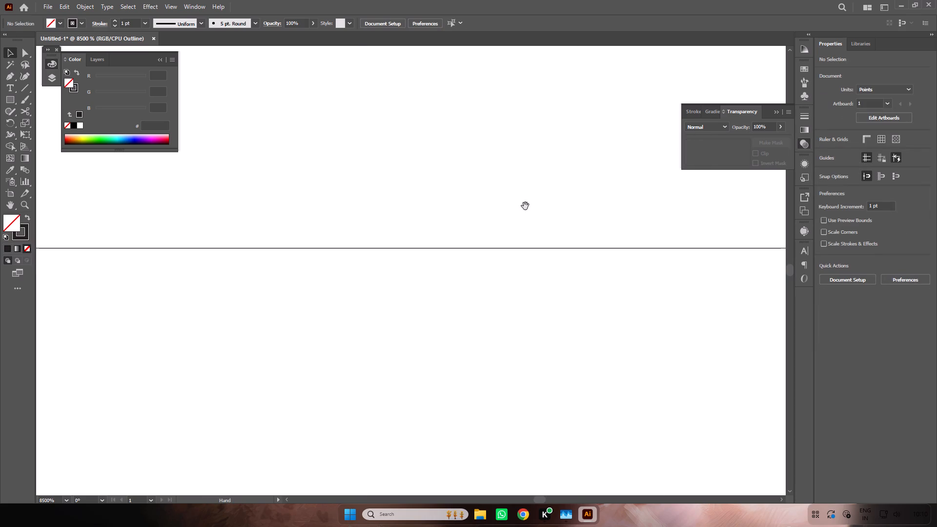
pyautogui.moveTo(157, 213); pyautogui.dragTo(569, 203)
pyautogui.moveTo(227, 207); pyautogui.dragTo(589, 198)
pyautogui.moveTo(378, 201); pyautogui.dragTo(741, 202)
pyautogui.moveTo(261, 211); pyautogui.dragTo(734, 206)
pyautogui.moveTo(226, 207); pyautogui.dragTo(602, 208)
pyautogui.moveTo(299, 208); pyautogui.dragTo(686, 212)
pyautogui.moveTo(222, 208); pyautogui.dragTo(600, 210)
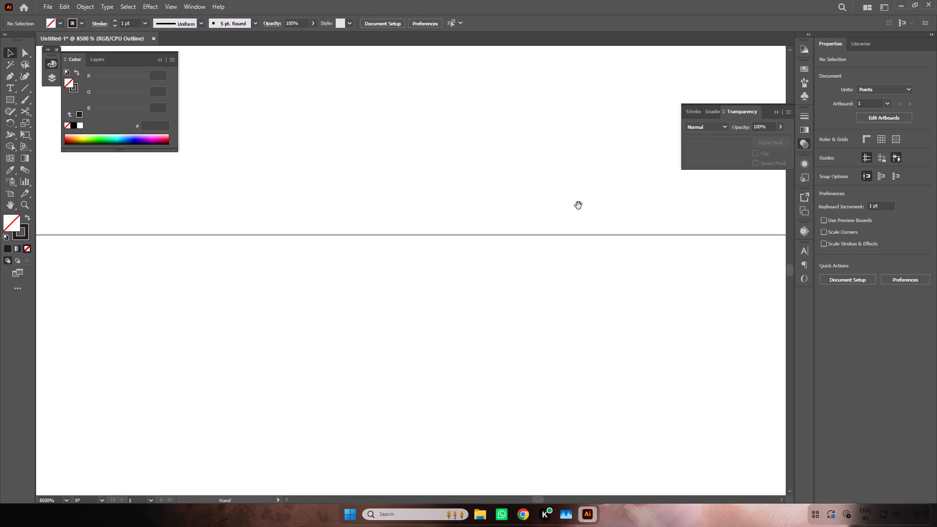
pyautogui.moveTo(138, 206); pyautogui.dragTo(546, 207)
pyautogui.moveTo(154, 204); pyautogui.dragTo(191, 205)
pyautogui.moveTo(269, 246); pyautogui.dragTo(267, 267)
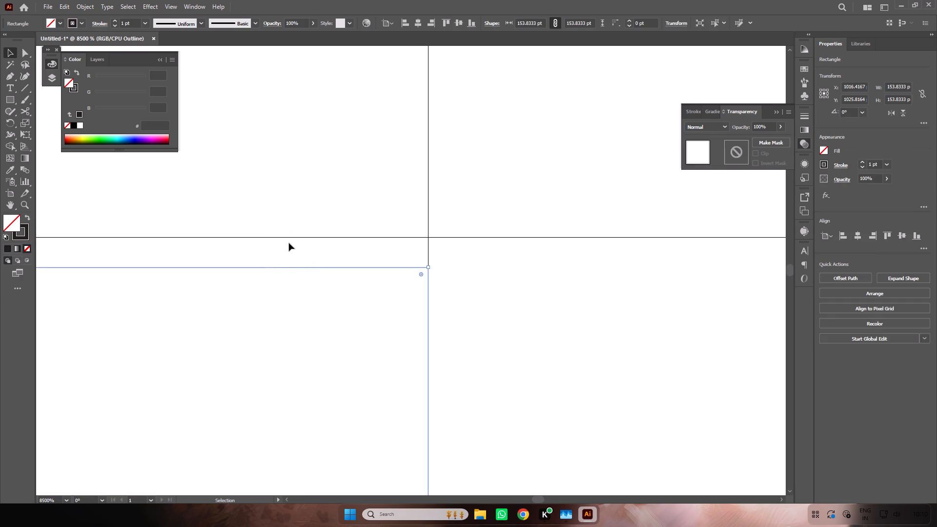
pyautogui.moveTo(288, 268); pyautogui.dragTo(289, 238)
# Copy the third row of three squares straight down 153.83 pt to form the fourth row of the grid.
pyautogui.hotkey('ctrl', '-')
pyautogui.hotkey('ctrl', '-')
pyautogui.hotkey('ctrl', '-')
pyautogui.hotkey('ctrl', '-')
pyautogui.hotkey('ctrl', '-')
pyautogui.hotkey('ctrl', '-')
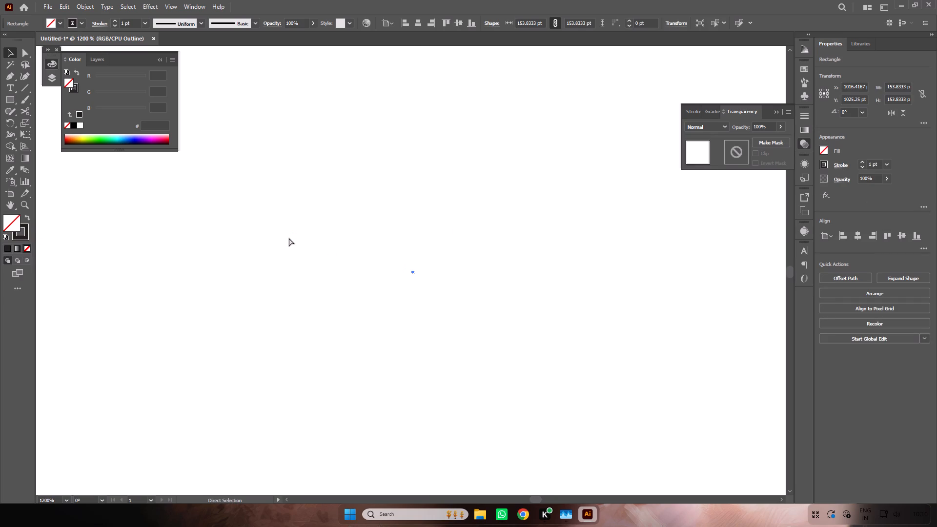
pyautogui.hotkey('ctrl', '-')
pyautogui.hotkey('ctrl', '-')
pyautogui.hotkey('ctrl', '-')
pyautogui.hotkey('ctrl', '-')
pyautogui.hotkey('ctrl', '-')
pyautogui.hotkey('ctrl', '-')
pyautogui.hotkey('ctrl', '-')
pyautogui.keyDown('ctrl'); pyautogui.click(299, 213); pyautogui.keyUp('ctrl')
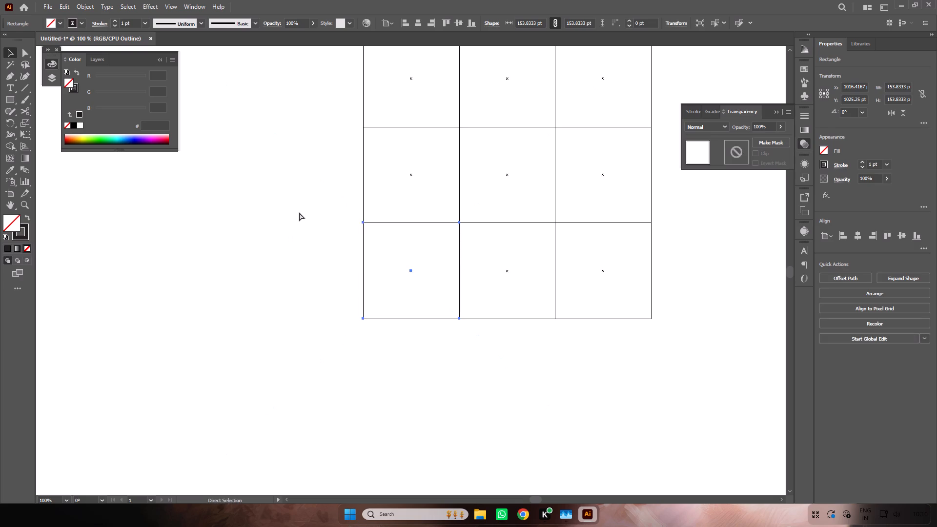
pyautogui.press('space')
pyautogui.moveTo(308, 212); pyautogui.dragTo(171, 243)
pyautogui.moveTo(208, 302); pyautogui.dragTo(549, 288)
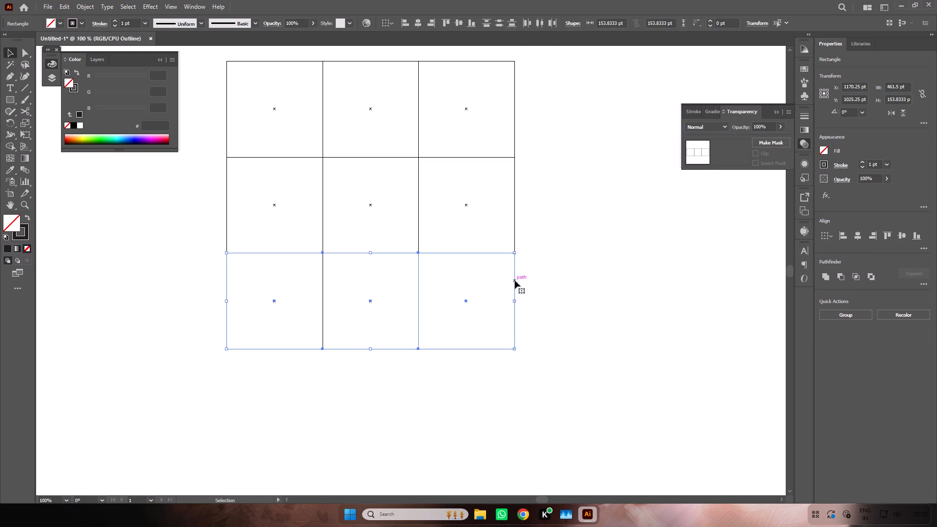
pyautogui.moveTo(515, 281); pyautogui.dragTo(516, 376)
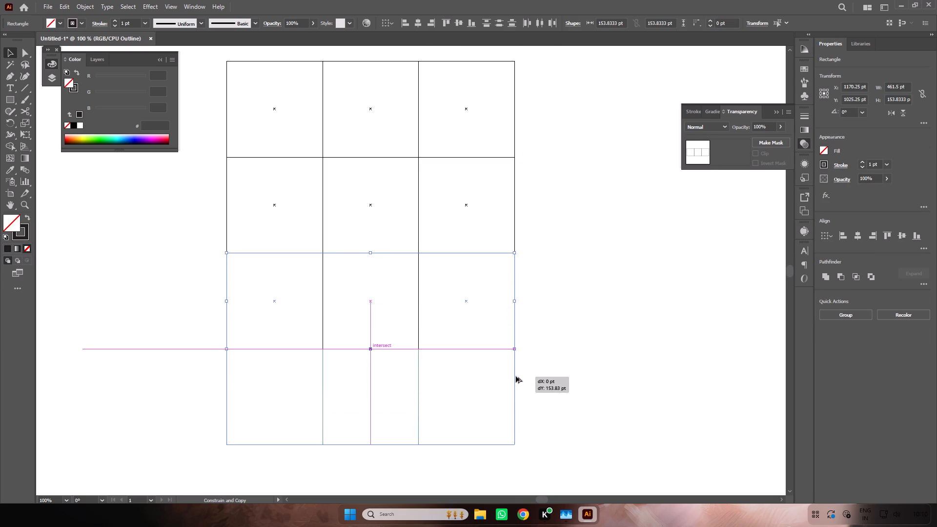
pyautogui.moveTo(516, 376); pyautogui.dragTo(517, 376)
pyautogui.keyDown('ctrl'); pyautogui.click(553, 361); pyautogui.keyUp('ctrl')
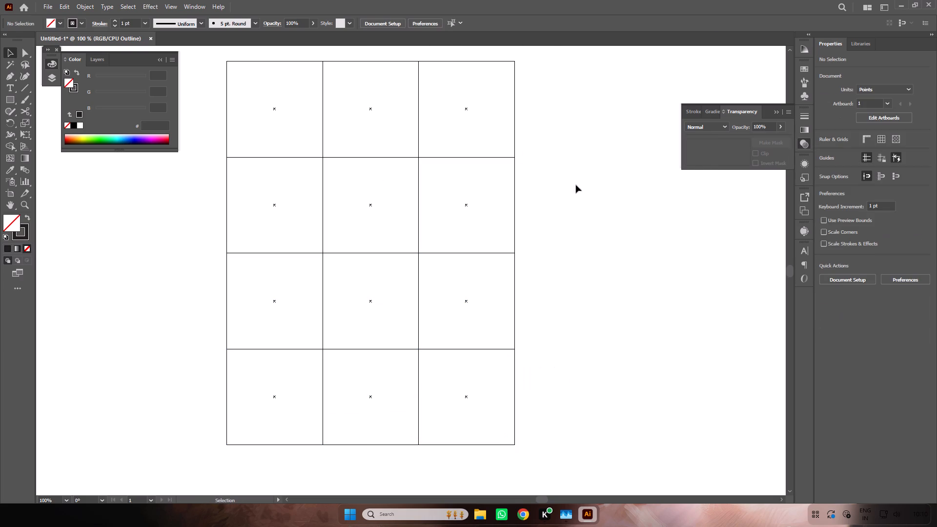
# Select the whole grid and, with Shape Builder, merge the top row into one shape and the first column's remainder with the bottom row into another.
pyautogui.moveTo(563, 113); pyautogui.dragTo(227, 435)
pyautogui.click(11, 143)
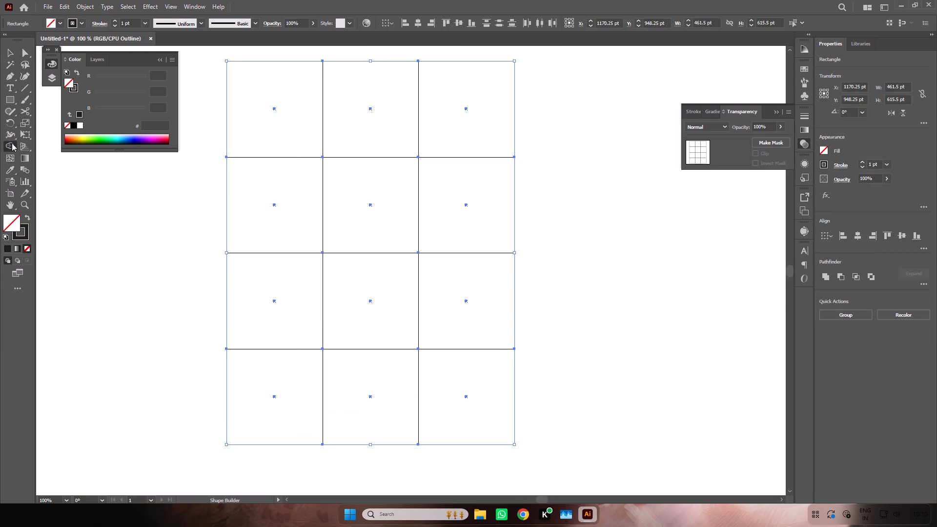
pyautogui.moveTo(470, 117); pyautogui.dragTo(429, 385)
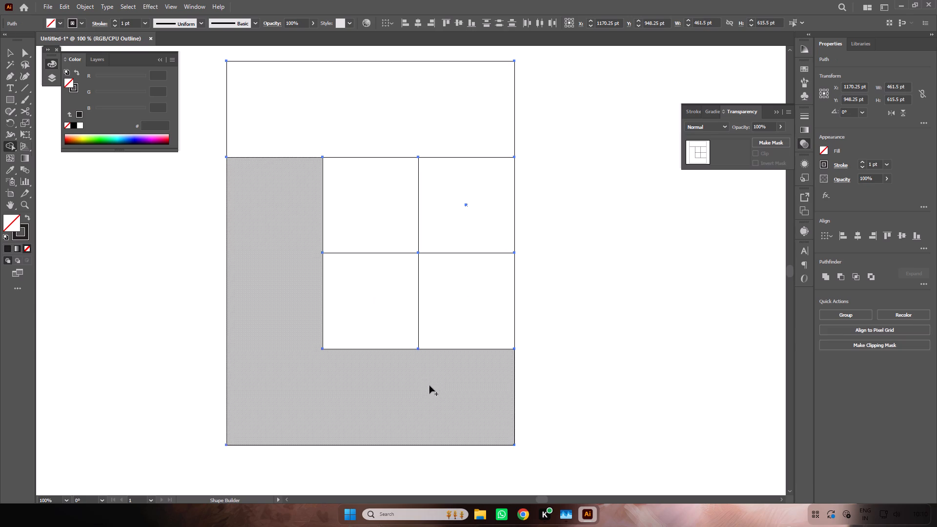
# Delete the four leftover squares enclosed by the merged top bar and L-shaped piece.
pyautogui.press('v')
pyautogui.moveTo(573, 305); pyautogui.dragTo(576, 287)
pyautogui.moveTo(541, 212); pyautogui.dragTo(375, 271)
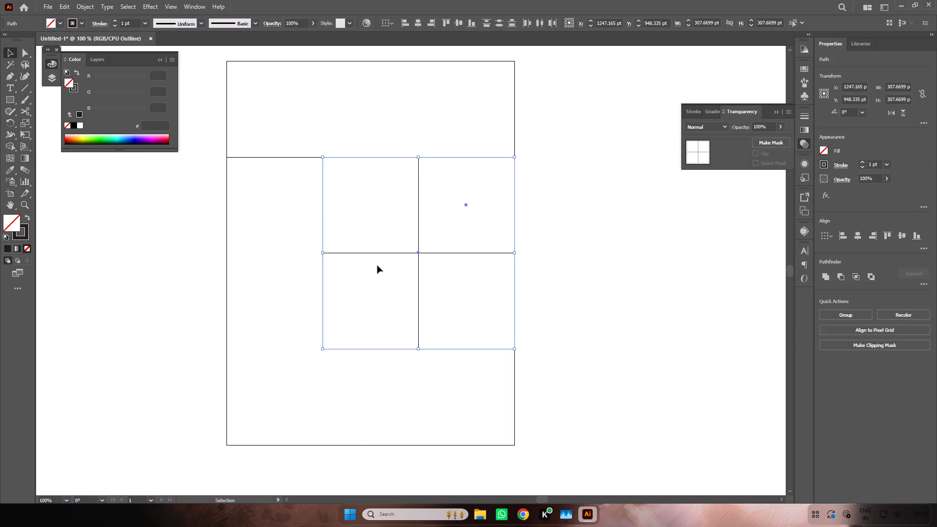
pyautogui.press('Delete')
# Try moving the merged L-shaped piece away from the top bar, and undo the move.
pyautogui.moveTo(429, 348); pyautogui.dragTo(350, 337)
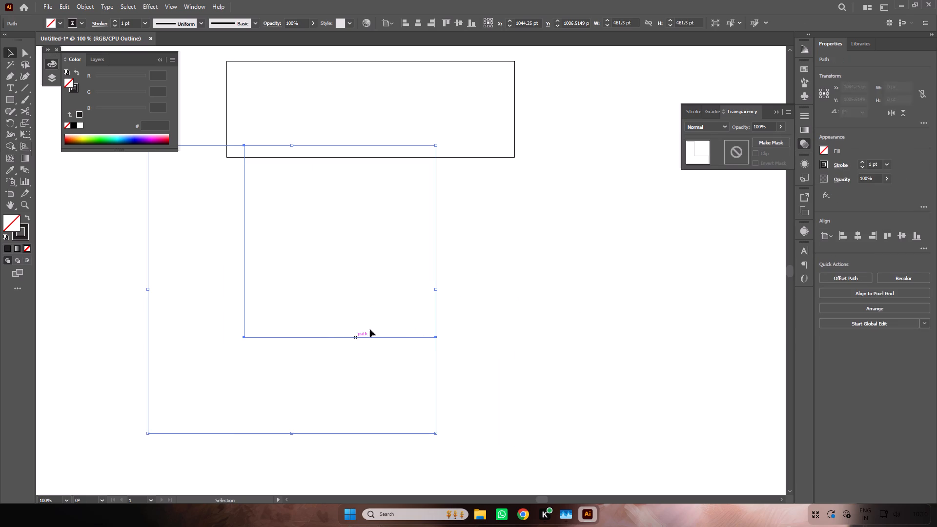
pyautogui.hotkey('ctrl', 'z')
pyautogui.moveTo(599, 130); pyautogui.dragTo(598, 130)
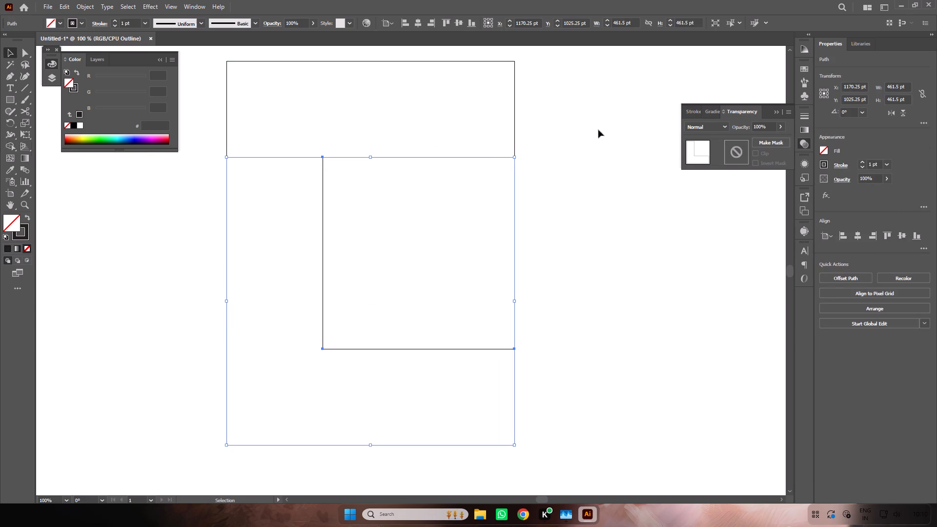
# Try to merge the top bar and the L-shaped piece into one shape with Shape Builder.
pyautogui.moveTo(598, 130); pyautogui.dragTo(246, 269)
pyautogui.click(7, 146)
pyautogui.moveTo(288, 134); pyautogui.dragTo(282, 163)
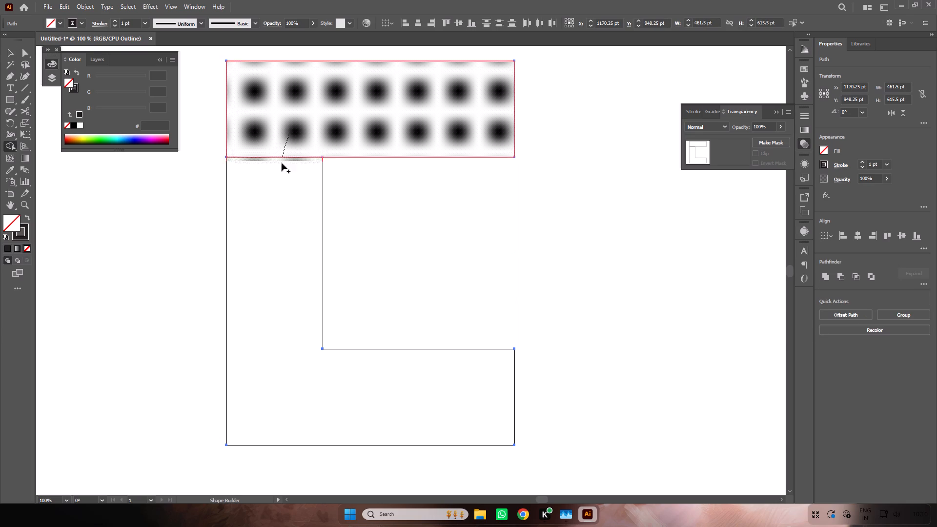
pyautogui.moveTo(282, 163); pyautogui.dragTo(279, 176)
# Undo the merges and row copies back to the single top row of three squares.
pyautogui.hotkey('ctrl', 'z')
pyautogui.hotkey('ctrl', 'z')
pyautogui.hotkey('ctrl', 'z')
pyautogui.hotkey('ctrl', 'z')
pyautogui.hotkey('ctrl', 'z')
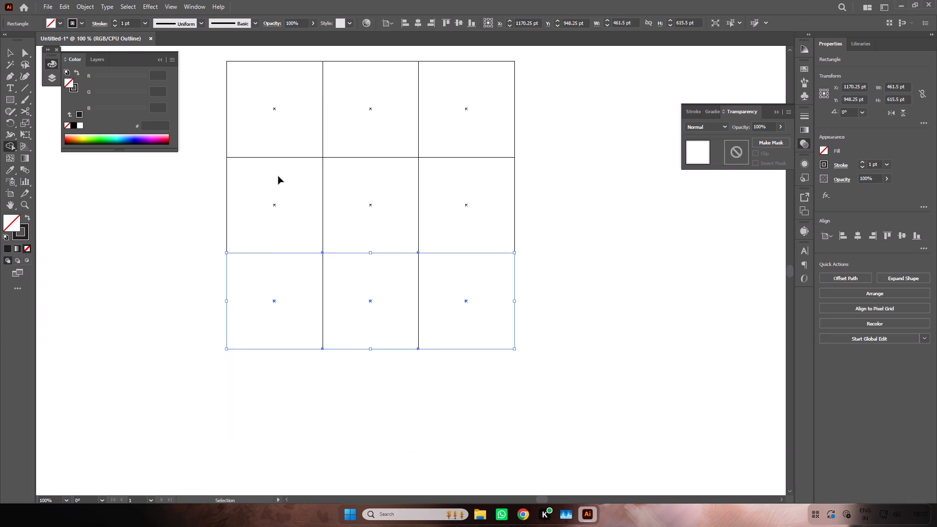
pyautogui.hotkey('ctrl', 'z')
pyautogui.hotkey('ctrl', 'z')
pyautogui.hotkey('ctrl', 'z')
pyautogui.hotkey('ctrl', 'z')
pyautogui.hotkey('ctrl', 'z')
pyautogui.hotkey('ctrl', 'z')
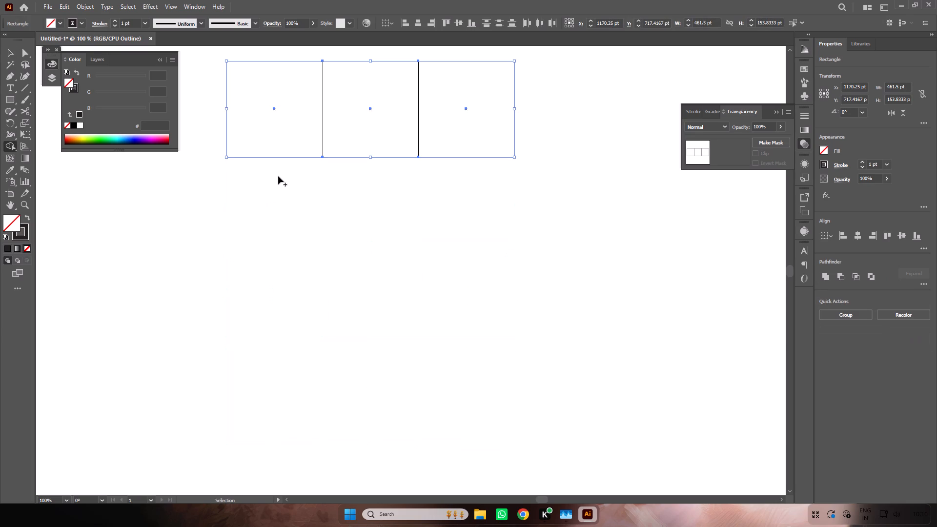
# Copy the row of three squares straight down 153.83 pt and repeat the copy twice to form a three-by-four grid.
pyautogui.press('v')
pyautogui.moveTo(418, 125); pyautogui.dragTo(412, 215)
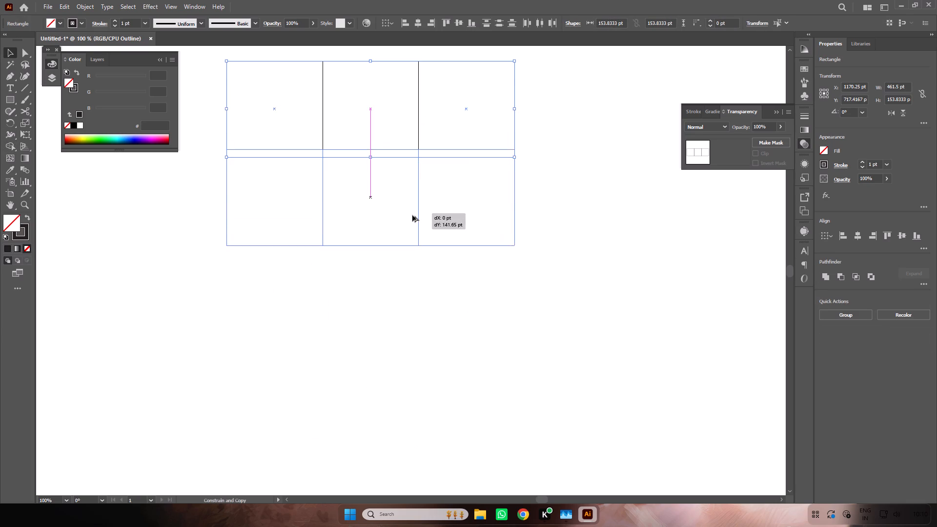
pyautogui.moveTo(412, 215); pyautogui.dragTo(410, 220)
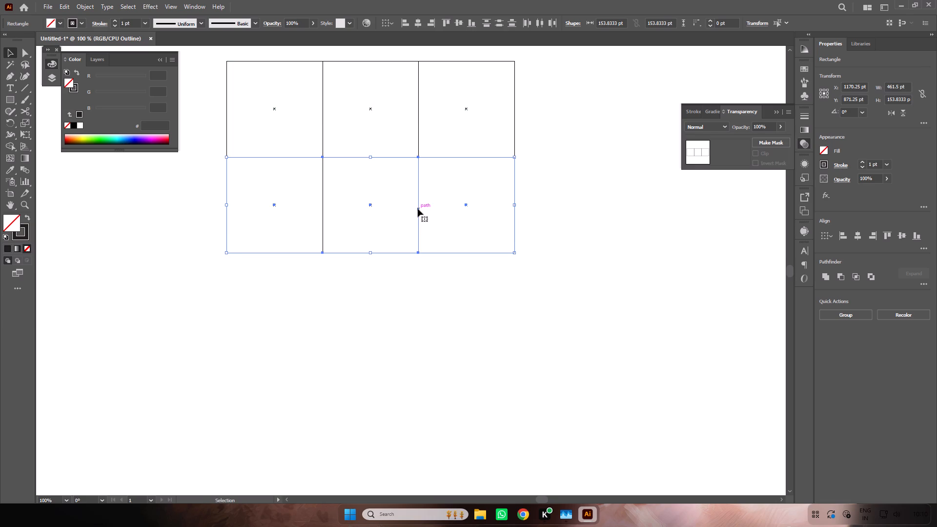
pyautogui.hotkey('ctrl', 'd')
pyautogui.hotkey('ctrl', 'd')
# Select the whole grid, swap fill and stroke, and merge the top row, first column and bottom row into one C shape with Shape Builder.
pyautogui.moveTo(564, 101); pyautogui.dragTo(196, 427)
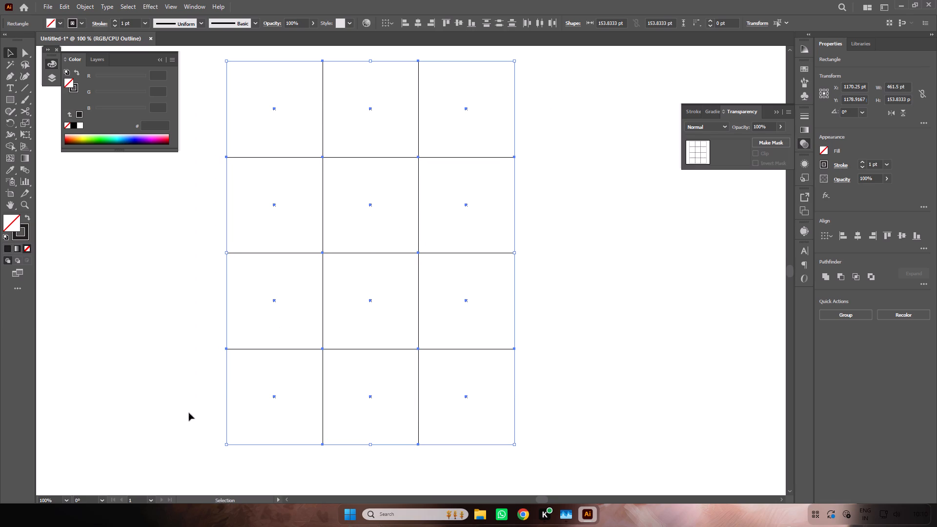
pyautogui.click(13, 152)
pyautogui.click(13, 149)
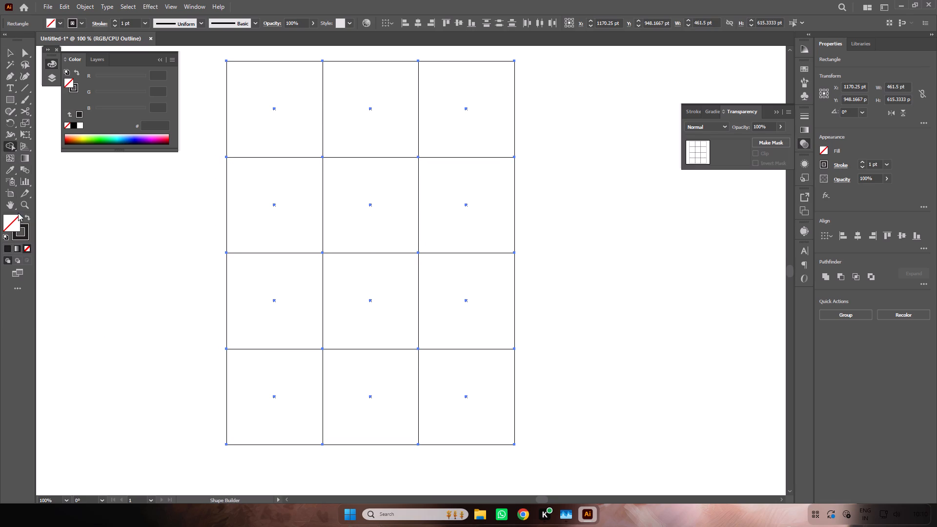
pyautogui.click(24, 218)
pyautogui.moveTo(451, 105); pyautogui.dragTo(423, 381)
pyautogui.press('v')
pyautogui.press('v')
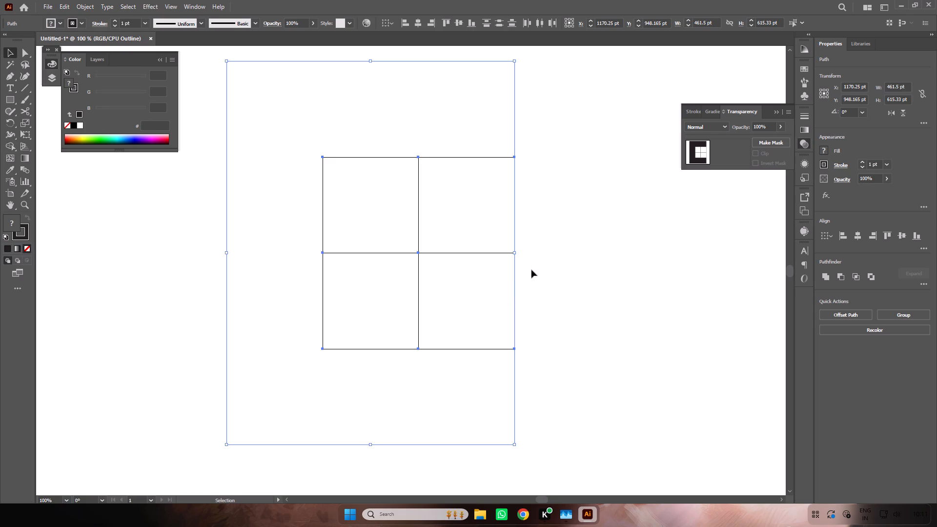
# Delete the four leftover squares inside the C shape.
pyautogui.moveTo(550, 223); pyautogui.dragTo(382, 288)
pyautogui.click(548, 263)
pyautogui.moveTo(413, 254); pyautogui.dragTo(442, 239)
pyautogui.press('Delete')
pyautogui.moveTo(517, 220); pyautogui.dragTo(394, 264)
pyautogui.press('Delete')
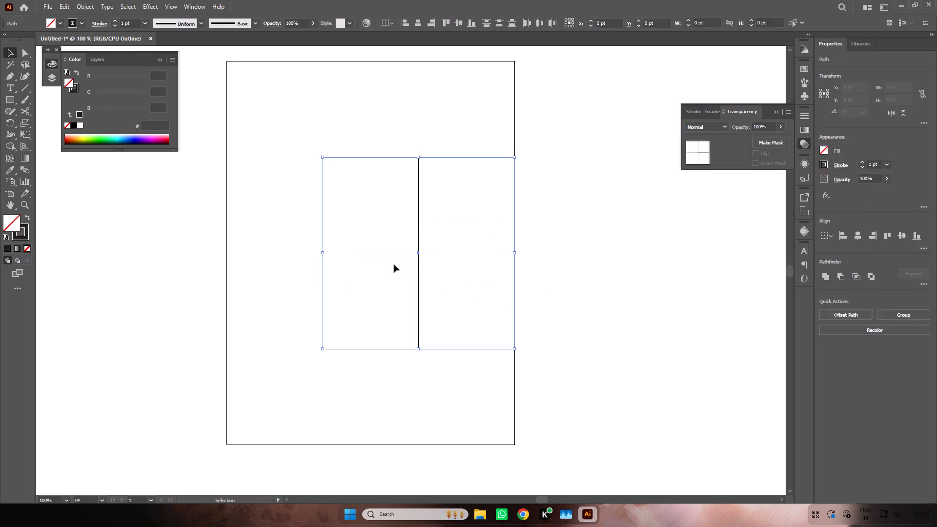
# Reposition the finished C shape in the open area of the artboard and deselect it.
pyautogui.moveTo(450, 349); pyautogui.dragTo(382, 328)
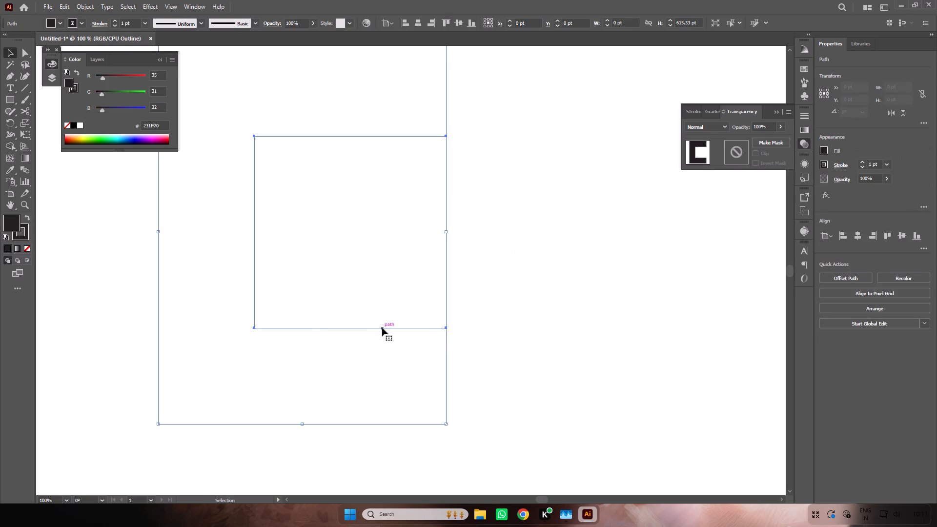
pyautogui.hotkey('ctrl', '-')
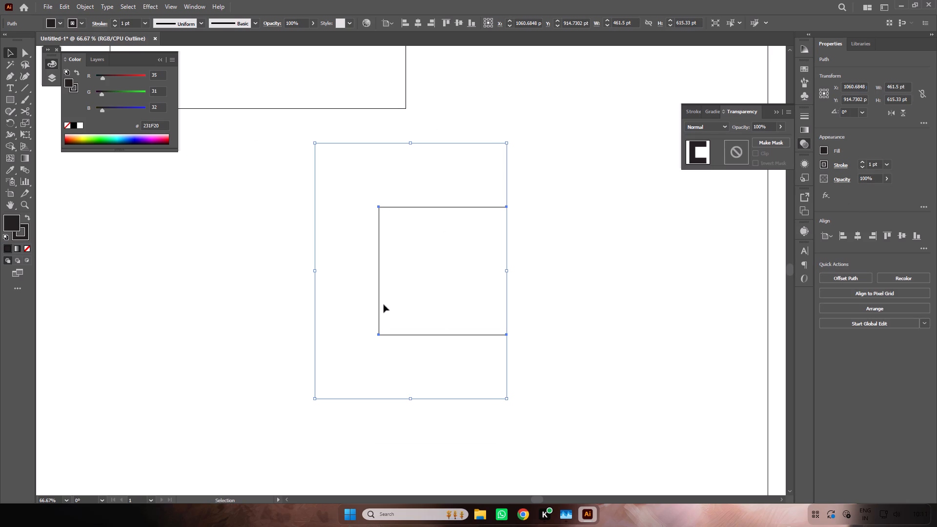
pyautogui.moveTo(378, 304); pyautogui.dragTo(443, 345)
pyautogui.keyDown('ctrl'); pyautogui.click(617, 284); pyautogui.keyUp('ctrl')
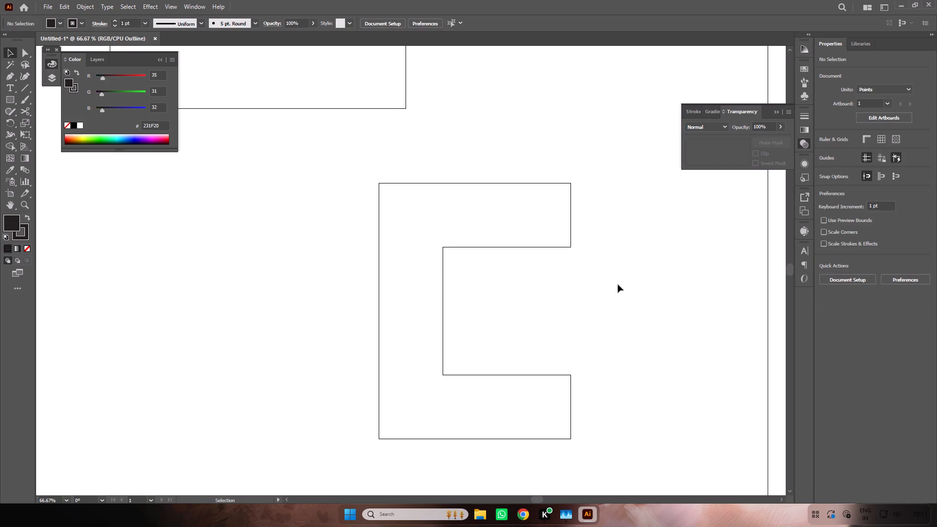
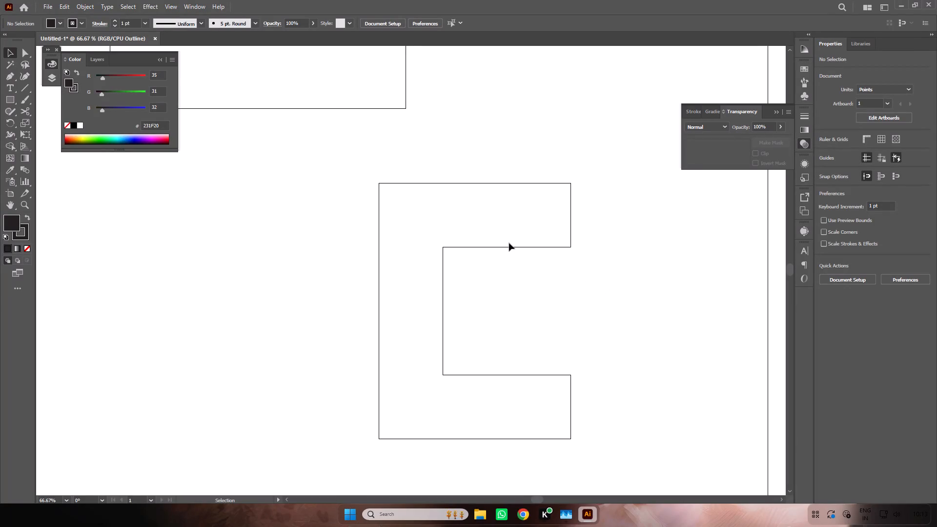
# Switch the document from outline view to the full-colour preview.
pyautogui.click(173, 0)
pyautogui.click(198, 8)
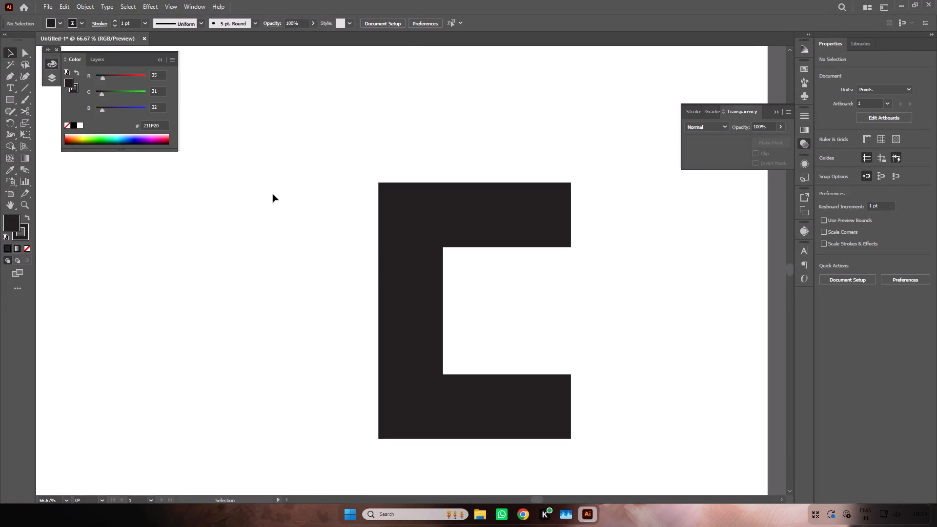
# Scale the C shape down proportionally to about 445 by 593 pt, keeping its upper-right corner fixed.
pyautogui.press('v')
pyautogui.click(417, 256)
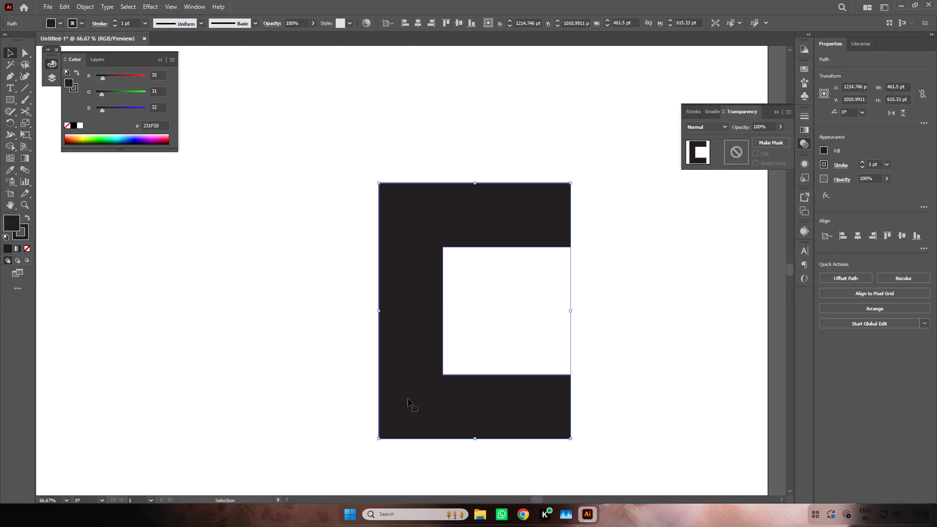
pyautogui.moveTo(379, 438); pyautogui.dragTo(403, 416)
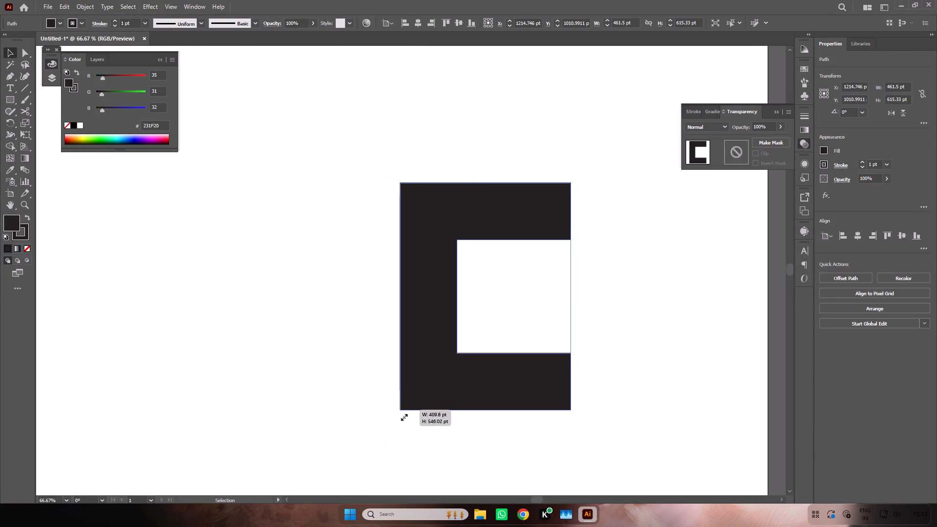
pyautogui.moveTo(403, 416); pyautogui.dragTo(386, 444)
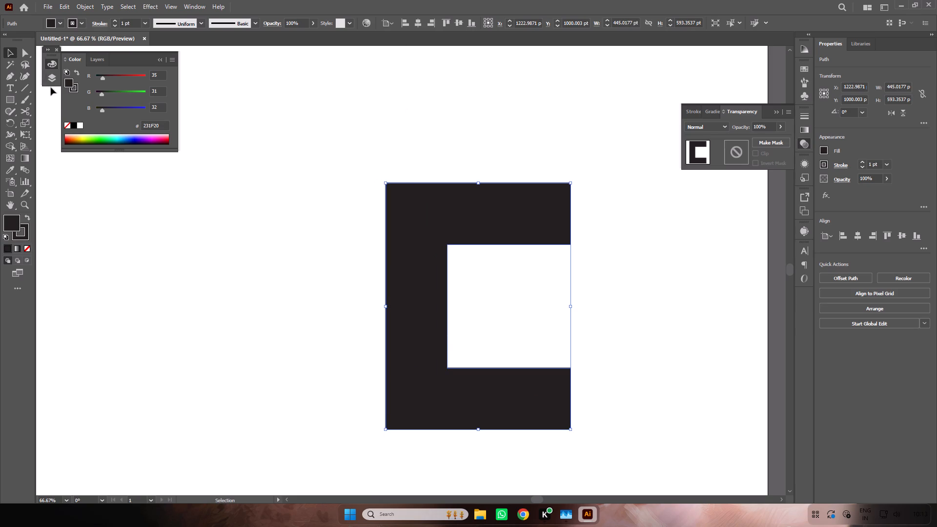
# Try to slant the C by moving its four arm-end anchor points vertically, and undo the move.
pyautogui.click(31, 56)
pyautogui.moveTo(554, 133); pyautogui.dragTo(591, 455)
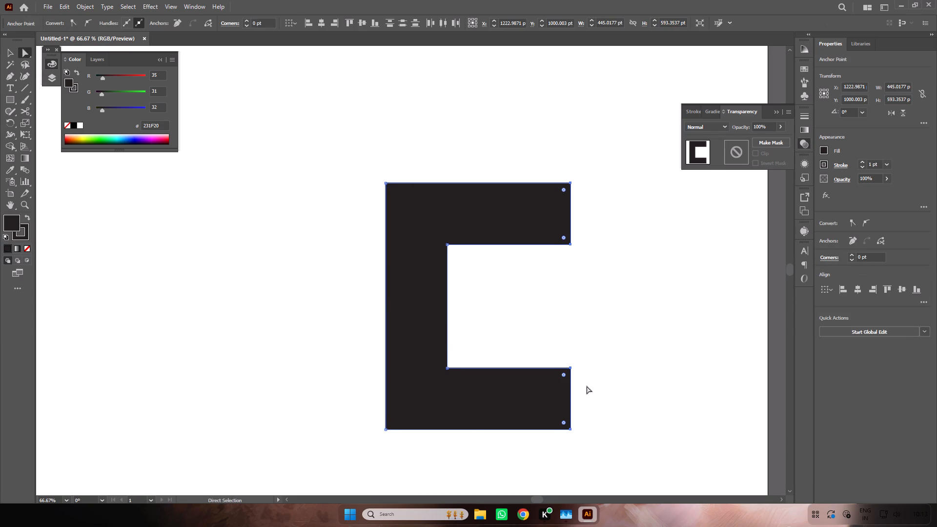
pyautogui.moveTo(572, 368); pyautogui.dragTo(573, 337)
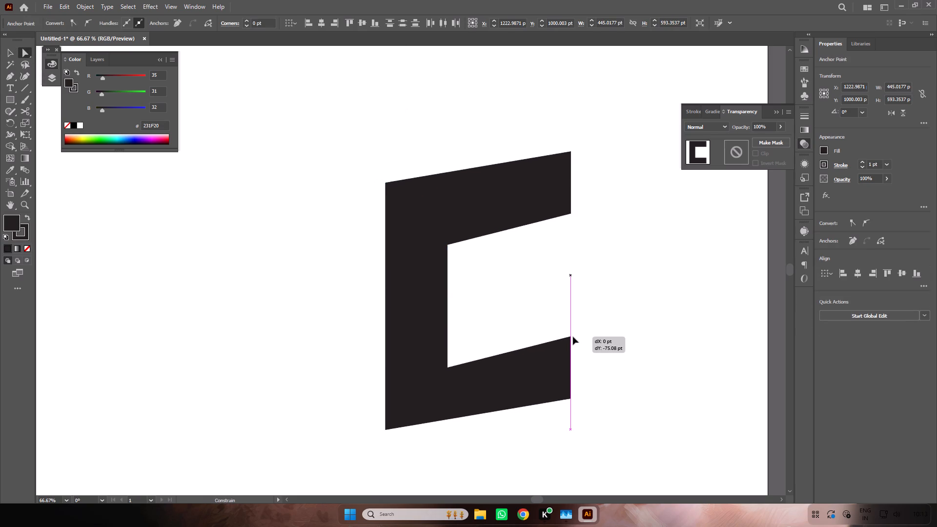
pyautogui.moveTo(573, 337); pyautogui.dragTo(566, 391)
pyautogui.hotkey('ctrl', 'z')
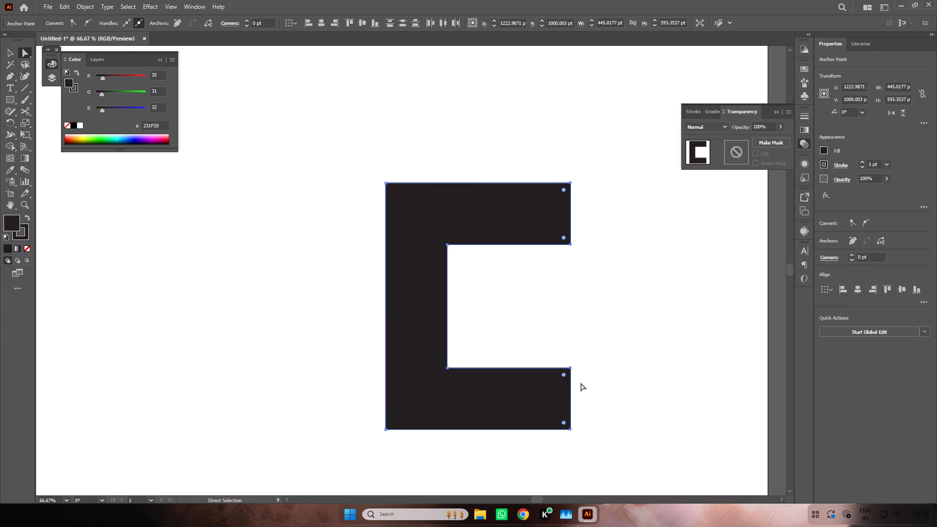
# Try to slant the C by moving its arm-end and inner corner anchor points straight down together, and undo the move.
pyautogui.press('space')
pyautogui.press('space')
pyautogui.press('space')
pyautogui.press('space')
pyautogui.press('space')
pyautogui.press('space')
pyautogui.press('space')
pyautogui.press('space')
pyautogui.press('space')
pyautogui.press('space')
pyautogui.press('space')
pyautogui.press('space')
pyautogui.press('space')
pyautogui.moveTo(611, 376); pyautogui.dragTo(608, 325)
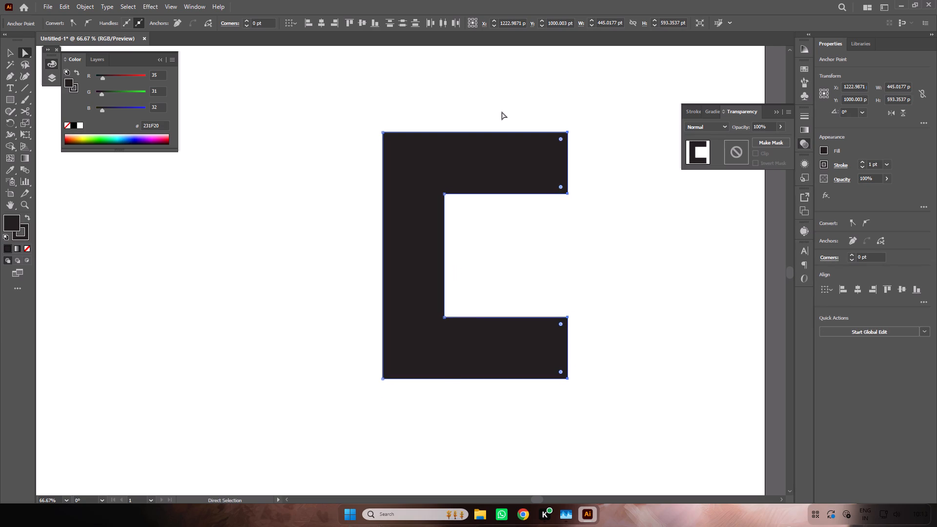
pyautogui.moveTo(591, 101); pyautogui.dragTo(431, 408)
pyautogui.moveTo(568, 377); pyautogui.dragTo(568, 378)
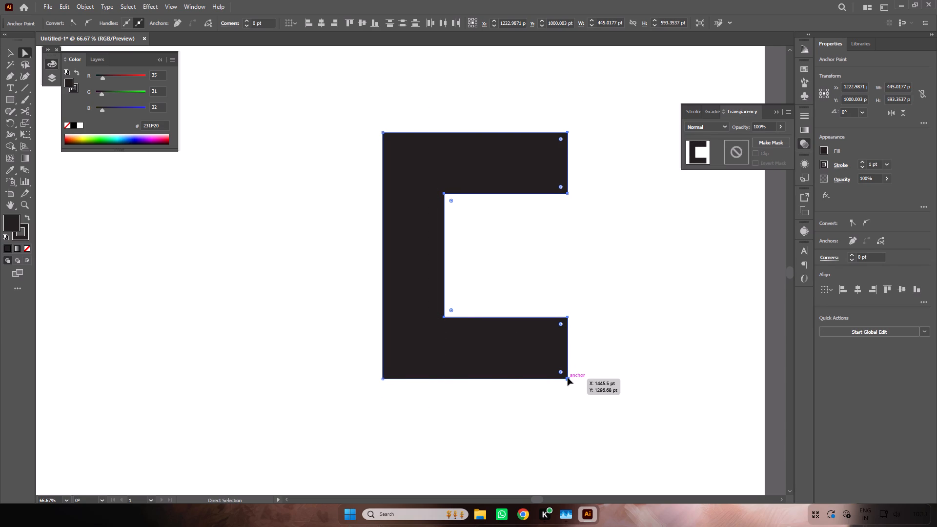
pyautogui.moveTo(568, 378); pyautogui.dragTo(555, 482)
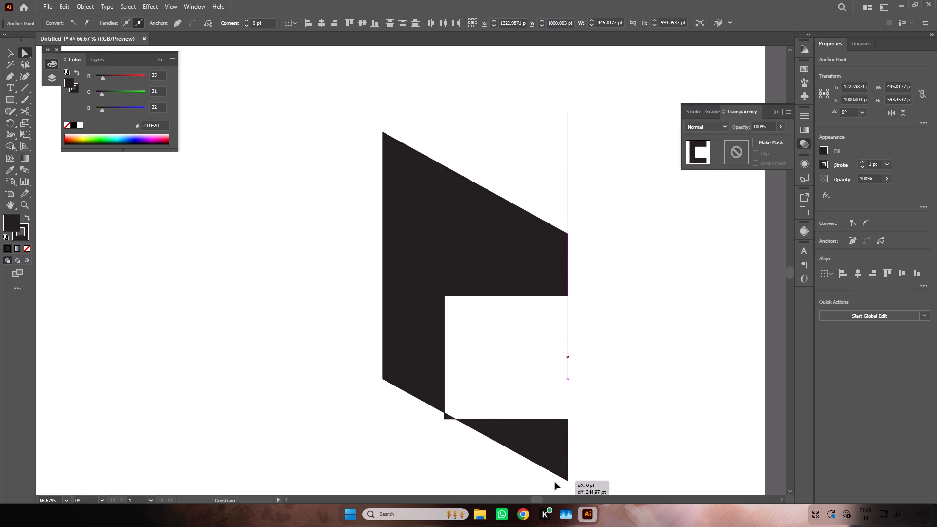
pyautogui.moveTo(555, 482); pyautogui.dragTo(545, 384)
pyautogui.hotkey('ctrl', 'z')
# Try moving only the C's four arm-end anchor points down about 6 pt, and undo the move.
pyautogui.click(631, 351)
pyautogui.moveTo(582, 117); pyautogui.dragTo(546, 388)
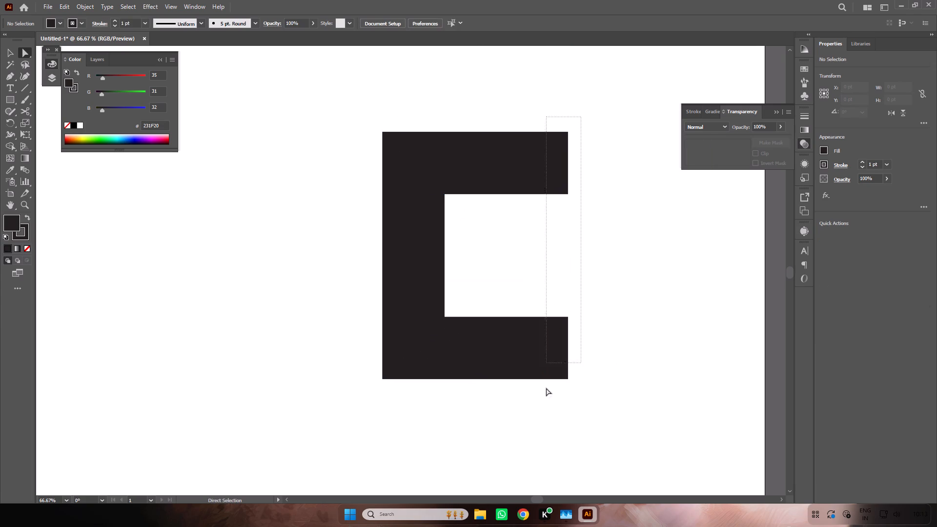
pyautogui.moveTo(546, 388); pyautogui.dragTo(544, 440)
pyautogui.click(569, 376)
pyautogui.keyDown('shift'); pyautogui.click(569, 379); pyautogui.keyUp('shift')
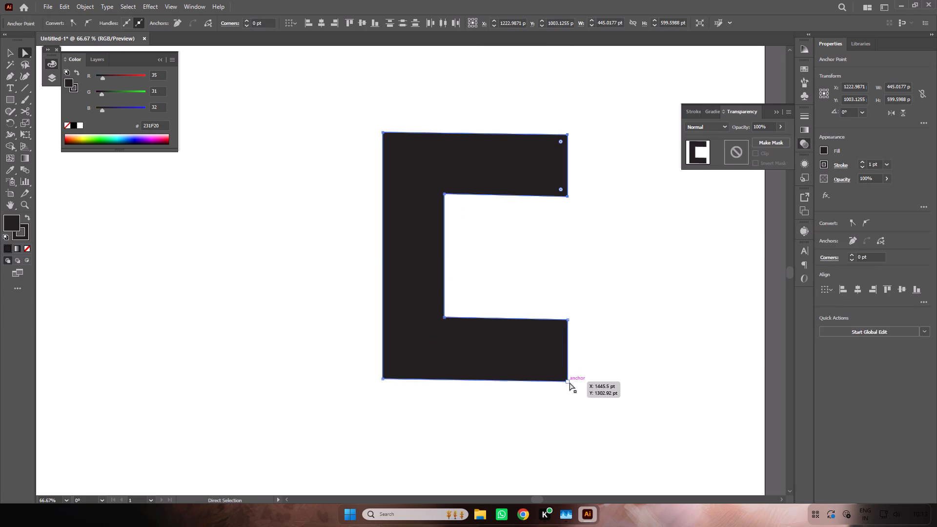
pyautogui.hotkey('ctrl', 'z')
# Slant the C's arms downward by moving the four arm-end anchor points straight down about 58 pt.
pyautogui.moveTo(594, 112); pyautogui.dragTo(543, 409)
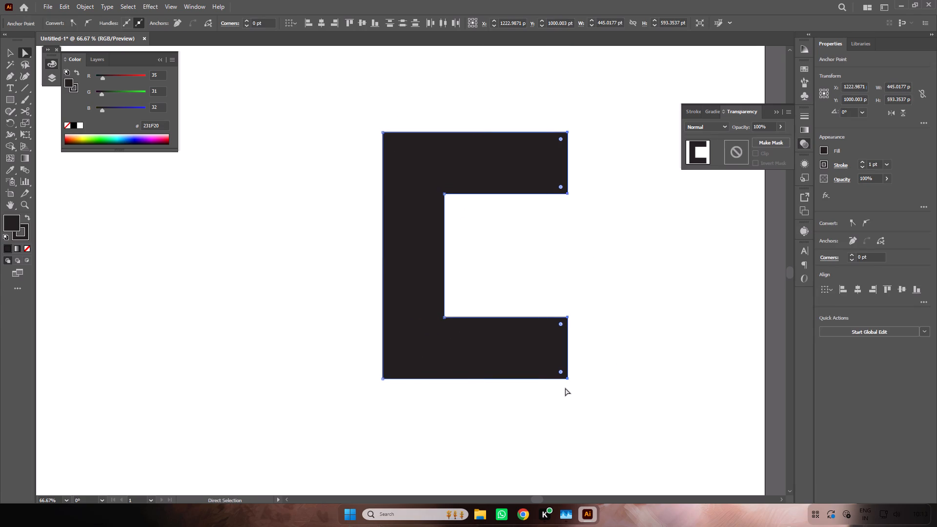
pyautogui.moveTo(568, 379); pyautogui.dragTo(570, 403)
pyautogui.click(623, 304)
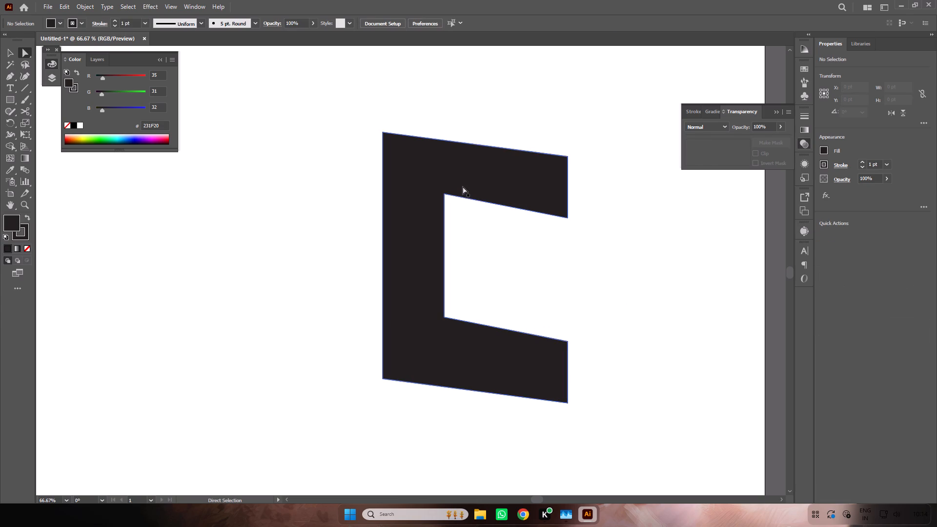
# Move the C's two inner corner anchor points straight down about 12 pt so the inner edges follow the outer slant, and deselect.
pyautogui.doubleClick(452, 196)
pyautogui.keyDown('shift'); pyautogui.click(445, 194); pyautogui.keyUp('shift')
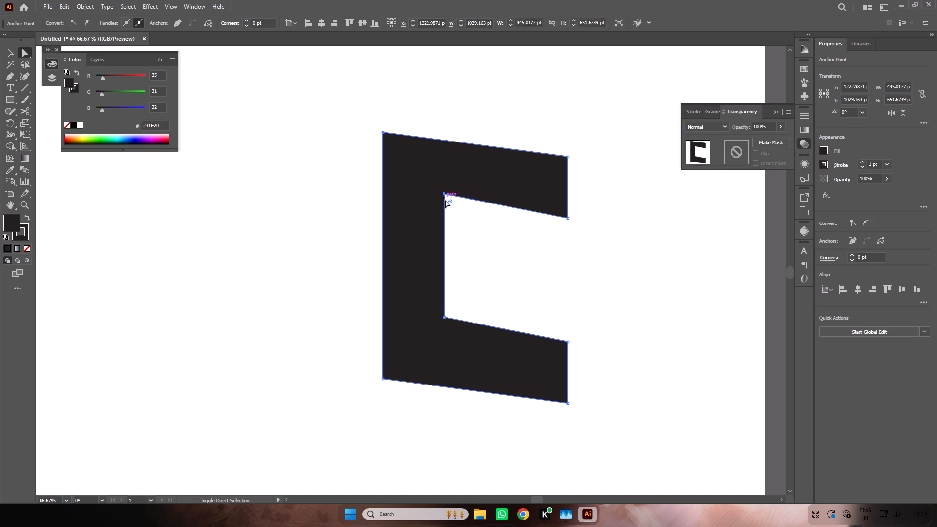
pyautogui.keyDown('shift'); pyautogui.click(445, 318); pyautogui.keyUp('shift')
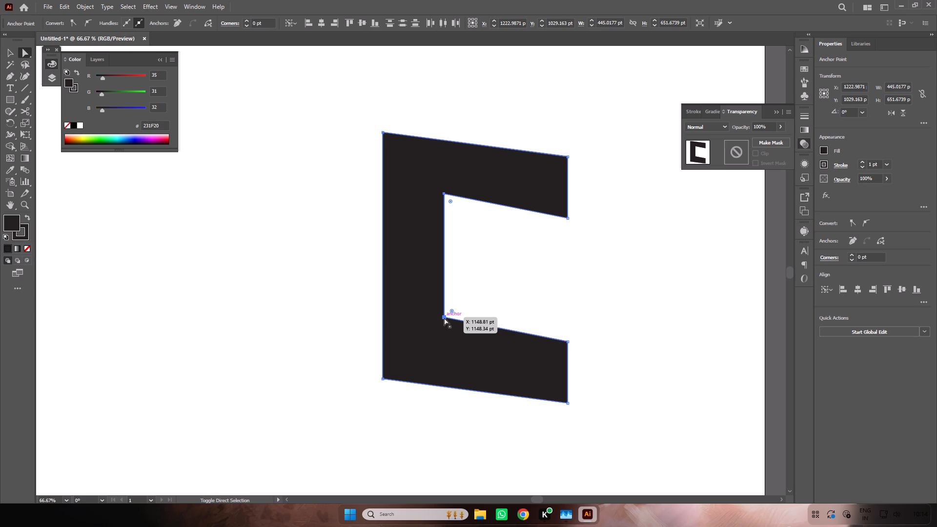
pyautogui.moveTo(444, 318); pyautogui.dragTo(444, 325)
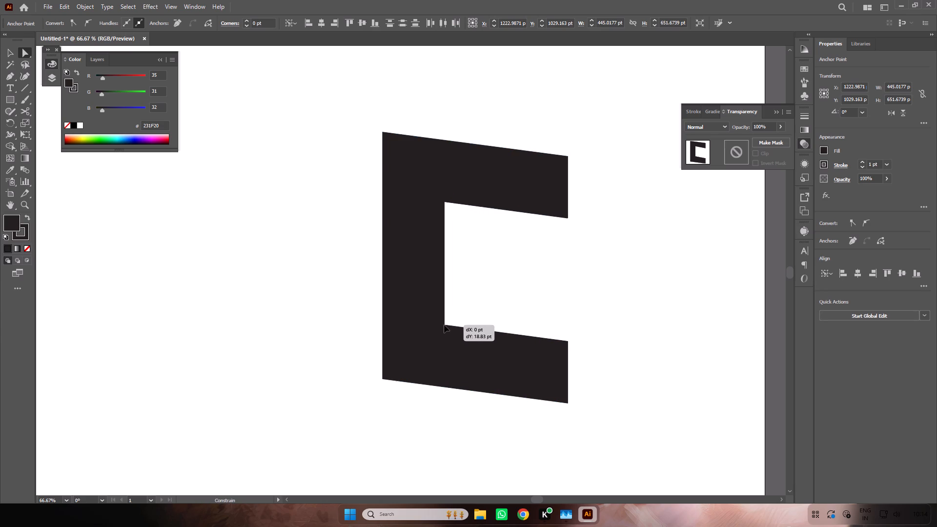
pyautogui.moveTo(444, 325); pyautogui.dragTo(446, 322)
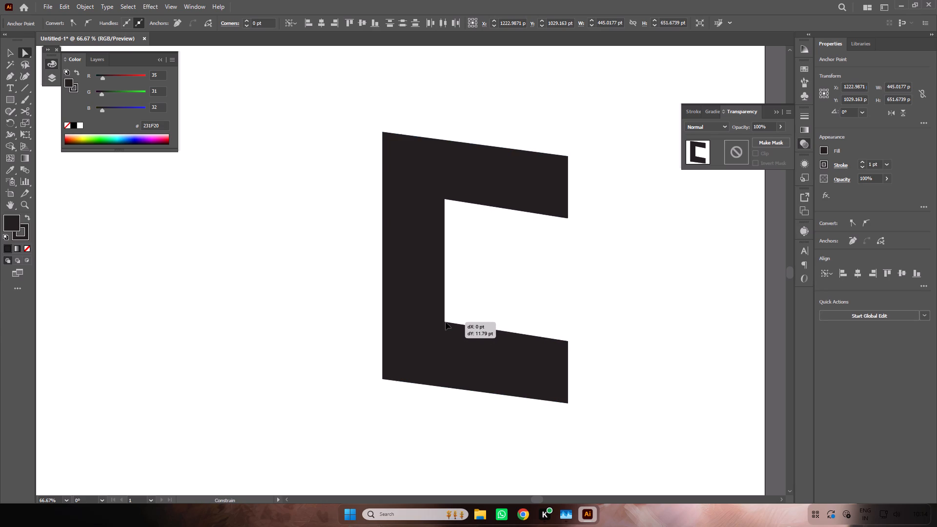
pyautogui.moveTo(446, 322); pyautogui.dragTo(446, 322)
pyautogui.keyDown('ctrl'); pyautogui.click(601, 312); pyautogui.keyUp('ctrl')
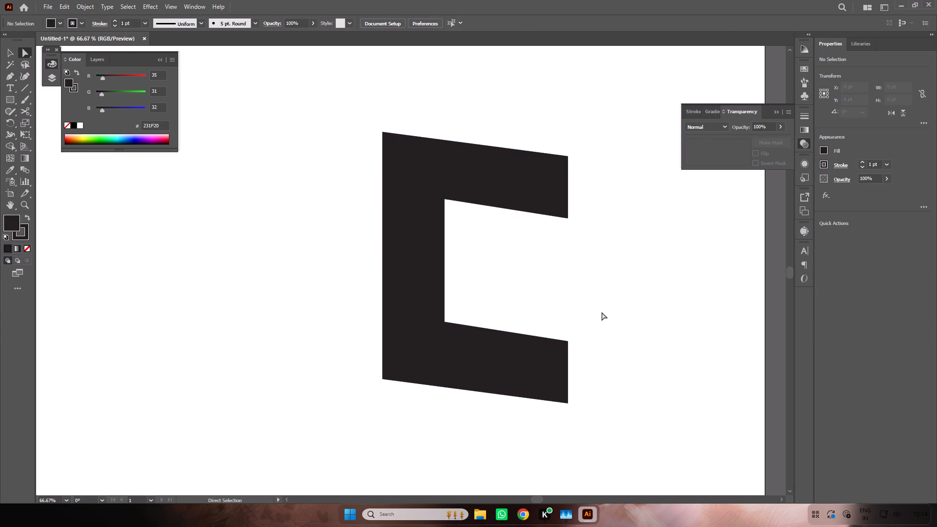
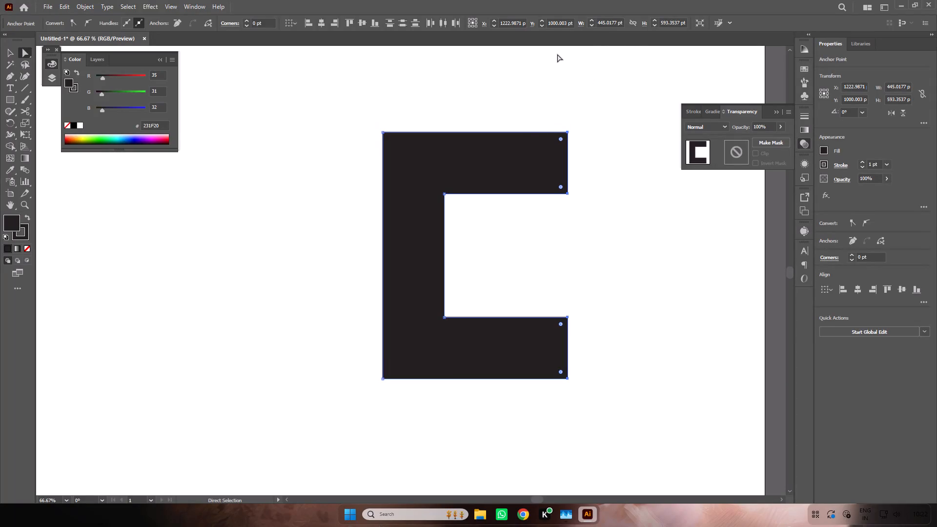
# Deselect the C letterform so that none of its anchor points are active.
pyautogui.click(315, 169)
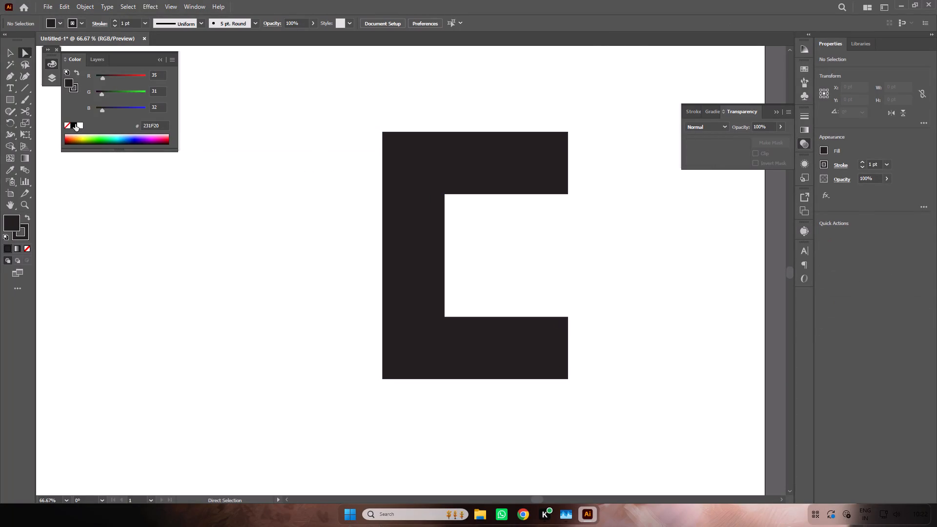